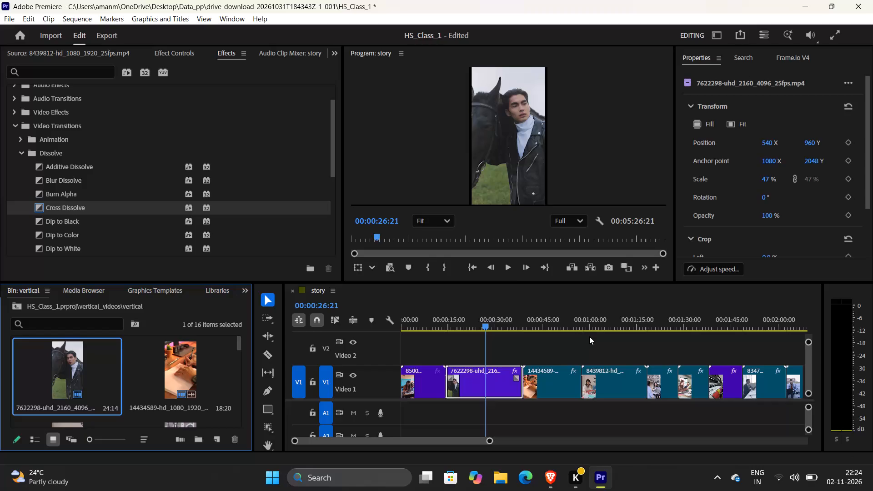
Play the story sequence and replay it from the start of the 7622298-uhd horse clip, stopping shortly after.
{"action": "left_click", "coordinate": [504, 270]}
{"action": "left_click_drag", "start_coordinate": [493, 326], "coordinate": [477, 326]}
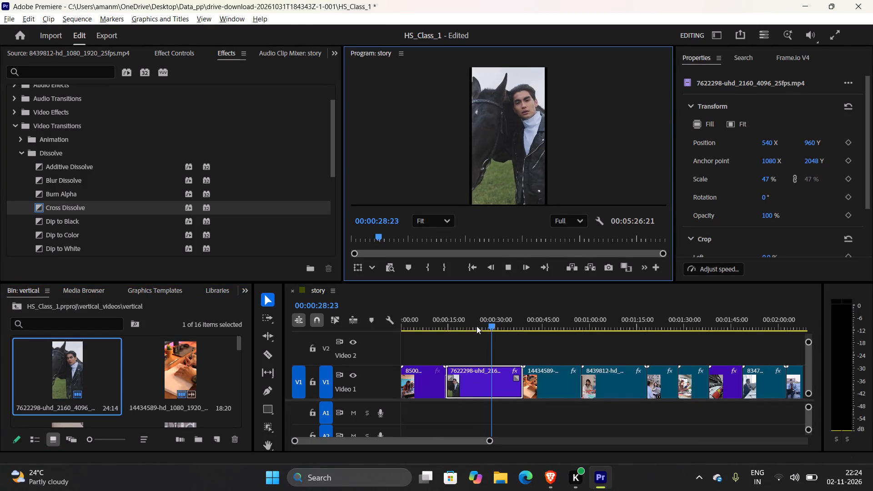
{"action": "left_click_drag", "start_coordinate": [477, 326], "coordinate": [442, 327]}
{"action": "left_click", "coordinate": [505, 264]}
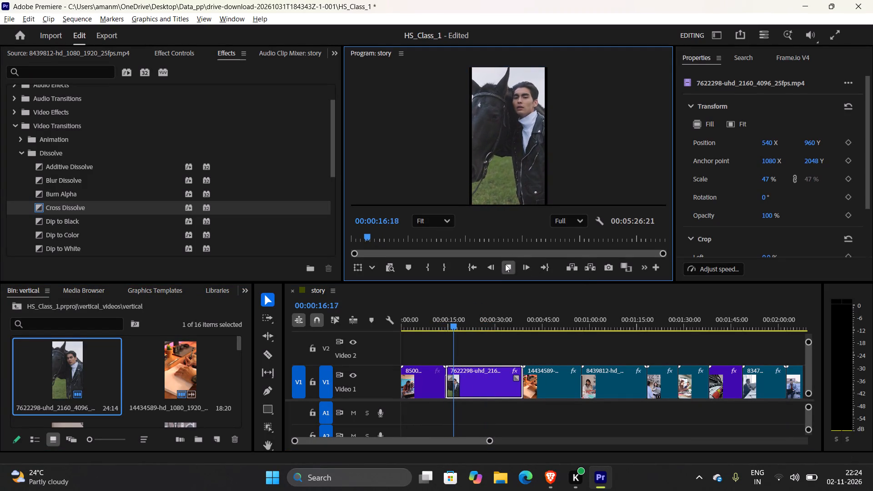
Switch to the Premiere Pro masterclass video in Brave and leave its full-screen view.
{"action": "key", "text": "alt+Tab"}
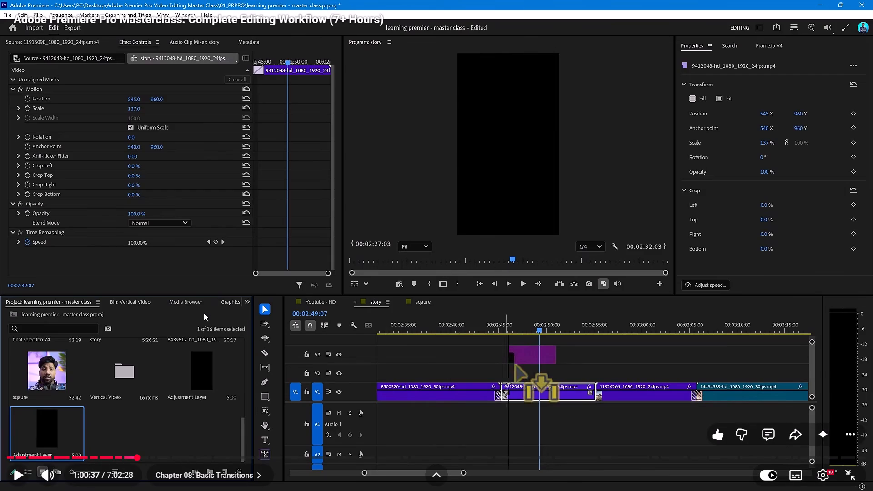
{"action": "key", "text": "alt+Tab"}
{"action": "key", "text": "alt+Tab"}
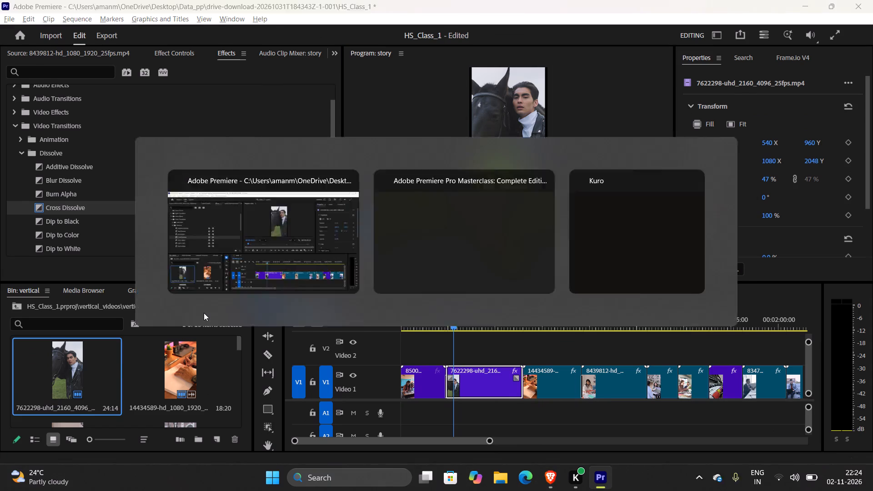
{"action": "key", "text": "Escape"}
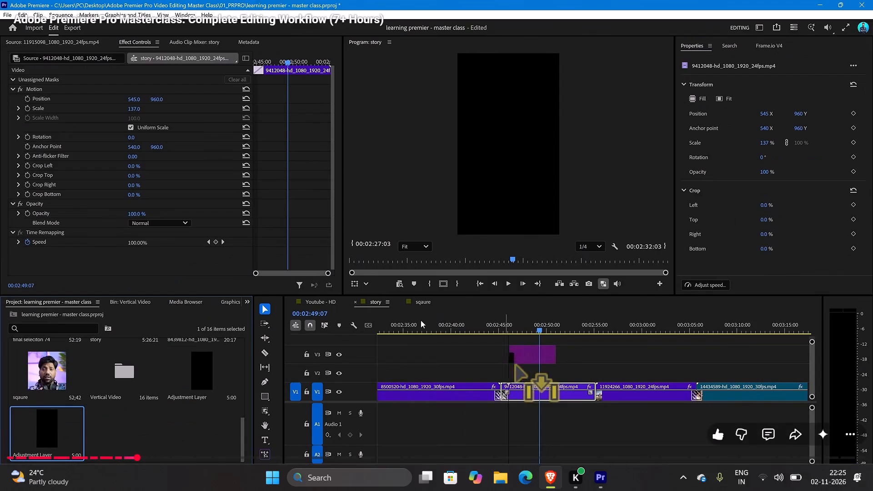
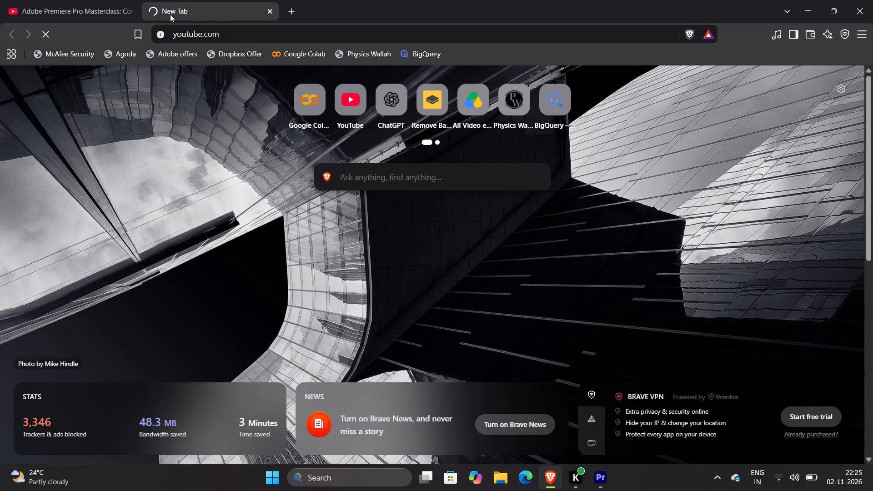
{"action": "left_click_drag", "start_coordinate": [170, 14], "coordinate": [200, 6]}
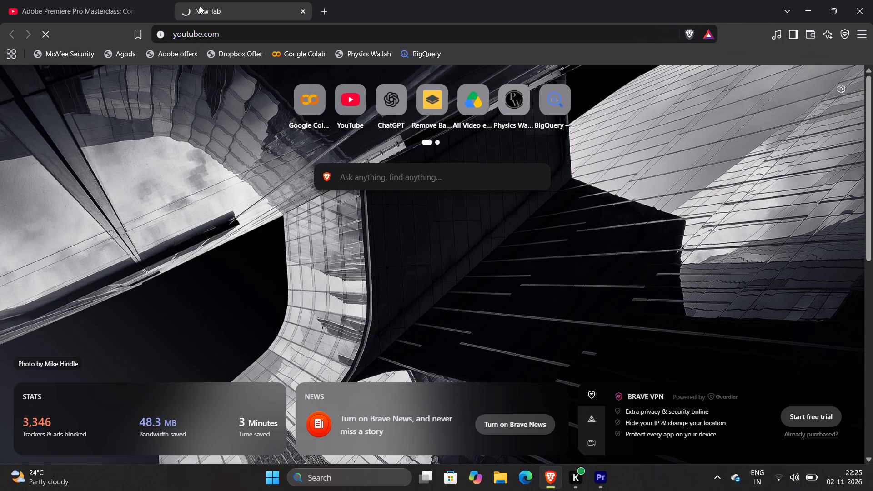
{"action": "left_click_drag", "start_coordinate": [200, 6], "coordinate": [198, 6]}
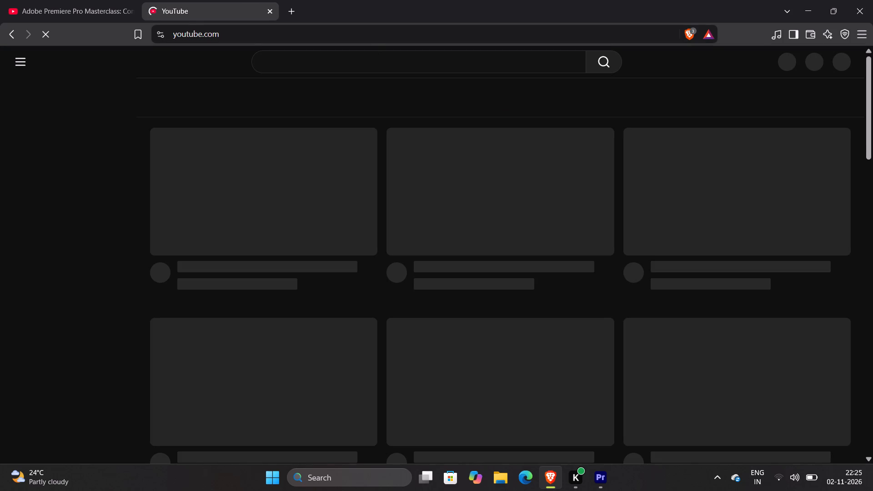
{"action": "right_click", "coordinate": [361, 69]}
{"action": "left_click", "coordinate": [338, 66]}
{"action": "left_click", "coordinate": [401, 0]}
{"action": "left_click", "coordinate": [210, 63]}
Raise the display brightness to near maximum in the Windows quick settings, then close them.
{"action": "left_click", "coordinate": [790, 471]}
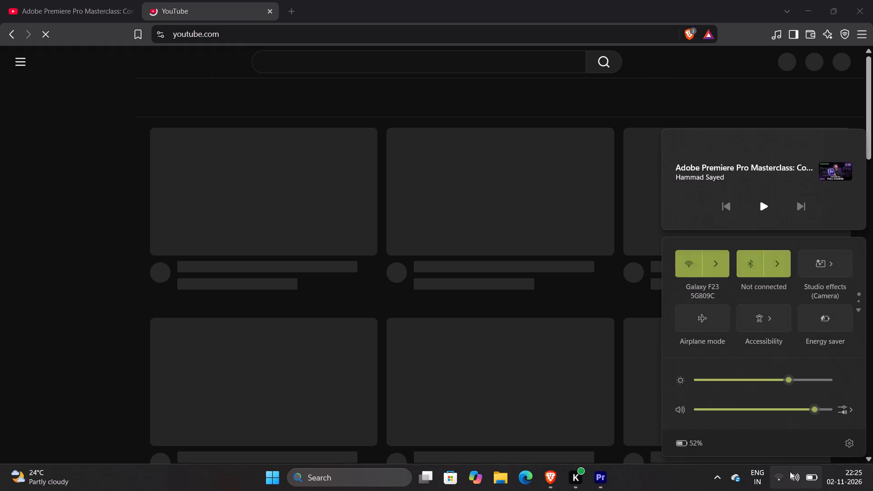
{"action": "scroll", "coordinate": [782, 391], "scroll_direction": "down", "scroll_amount": 1}
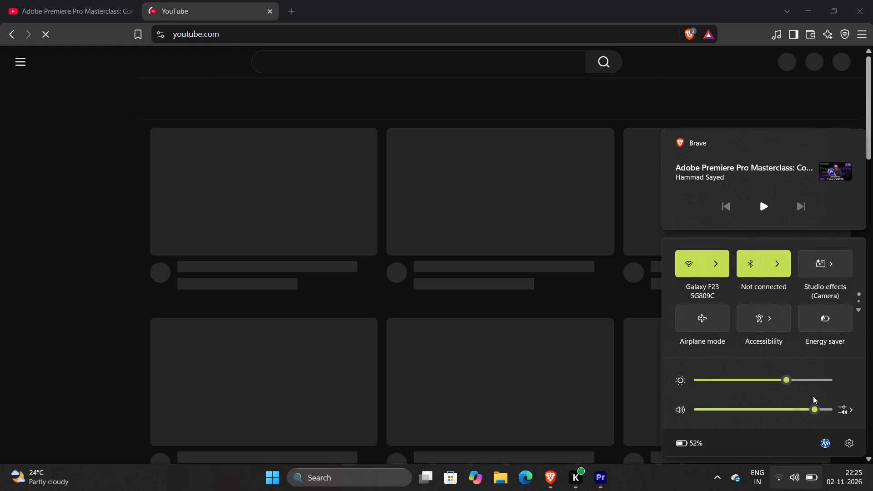
{"action": "scroll", "coordinate": [795, 375], "scroll_direction": "down", "scroll_amount": 5}
{"action": "scroll", "coordinate": [795, 375], "scroll_direction": "up", "scroll_amount": 10}
{"action": "scroll", "coordinate": [795, 375], "scroll_direction": "up", "scroll_amount": 16}
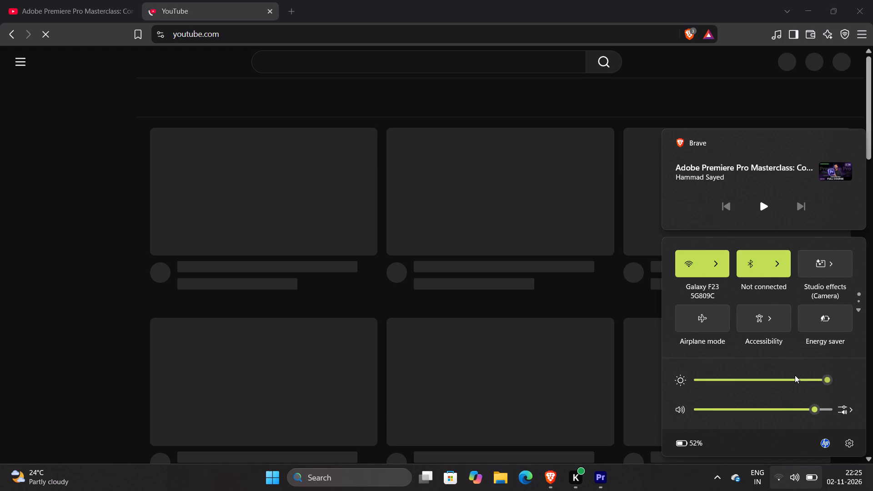
{"action": "scroll", "coordinate": [795, 375], "scroll_direction": "down", "scroll_amount": 7}
{"action": "scroll", "coordinate": [795, 375], "scroll_direction": "up", "scroll_amount": 4}
{"action": "scroll", "coordinate": [795, 375], "scroll_direction": "down", "scroll_amount": 5}
{"action": "scroll", "coordinate": [795, 375], "scroll_direction": "up", "scroll_amount": 1}
{"action": "left_click", "coordinate": [682, 489]}
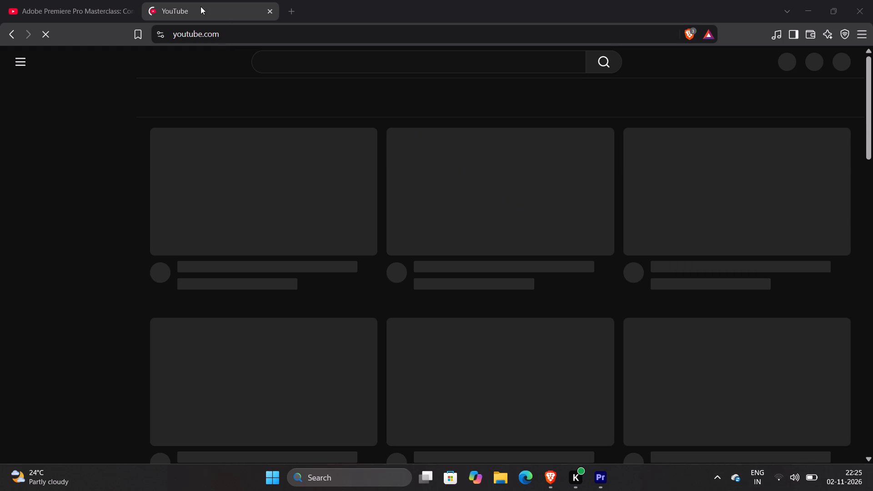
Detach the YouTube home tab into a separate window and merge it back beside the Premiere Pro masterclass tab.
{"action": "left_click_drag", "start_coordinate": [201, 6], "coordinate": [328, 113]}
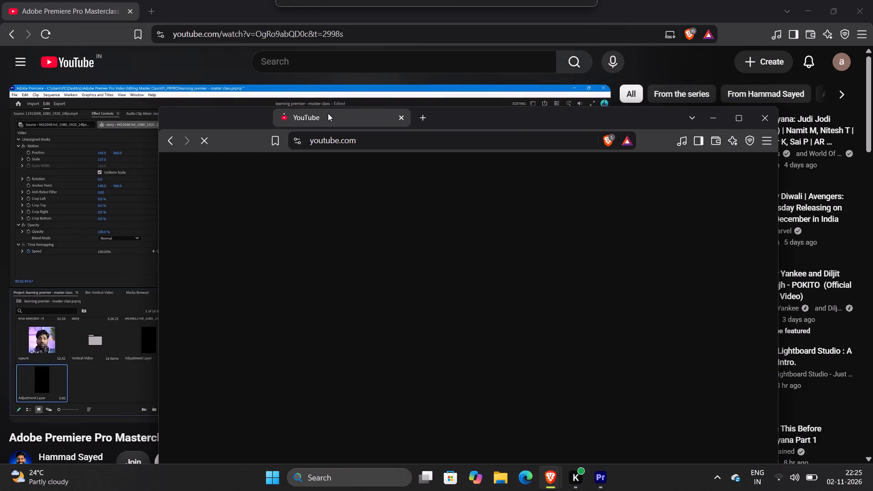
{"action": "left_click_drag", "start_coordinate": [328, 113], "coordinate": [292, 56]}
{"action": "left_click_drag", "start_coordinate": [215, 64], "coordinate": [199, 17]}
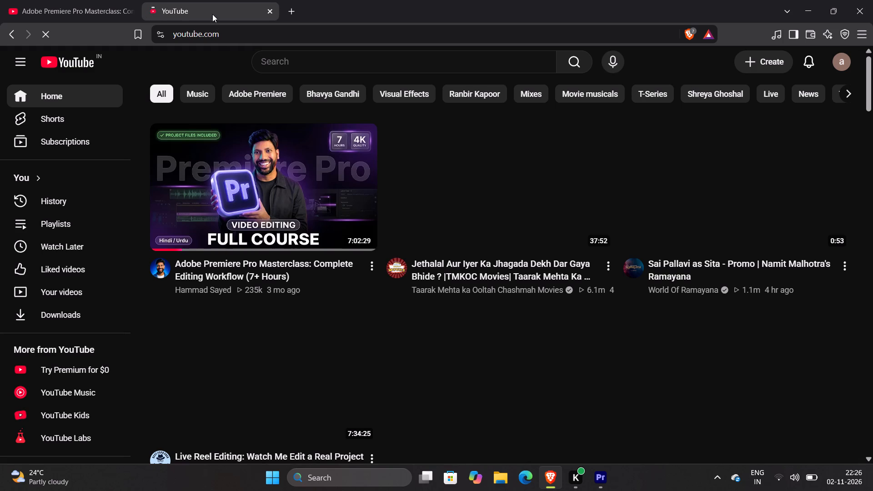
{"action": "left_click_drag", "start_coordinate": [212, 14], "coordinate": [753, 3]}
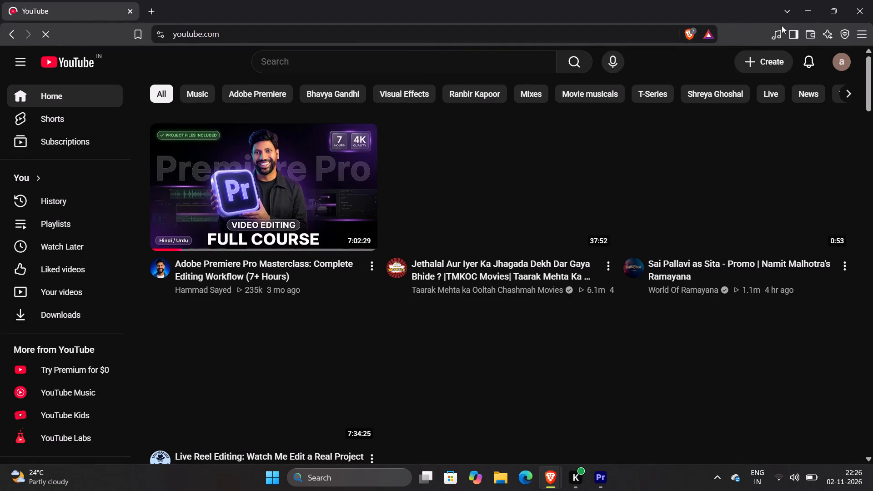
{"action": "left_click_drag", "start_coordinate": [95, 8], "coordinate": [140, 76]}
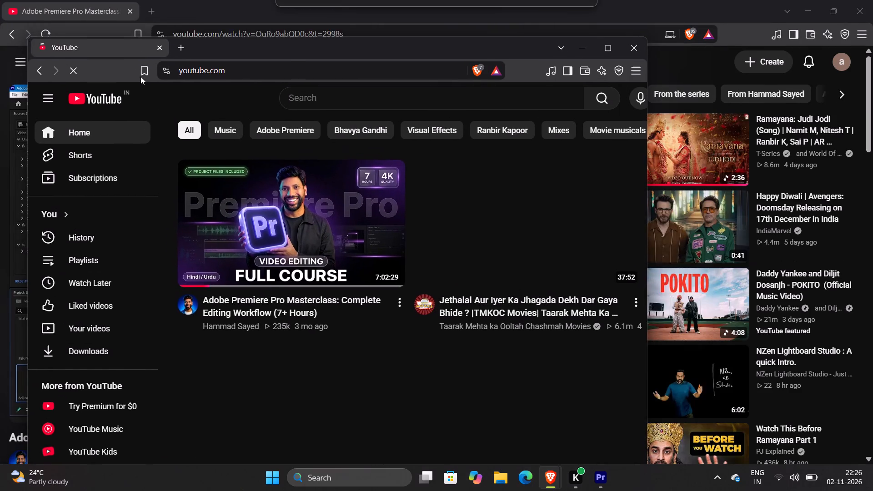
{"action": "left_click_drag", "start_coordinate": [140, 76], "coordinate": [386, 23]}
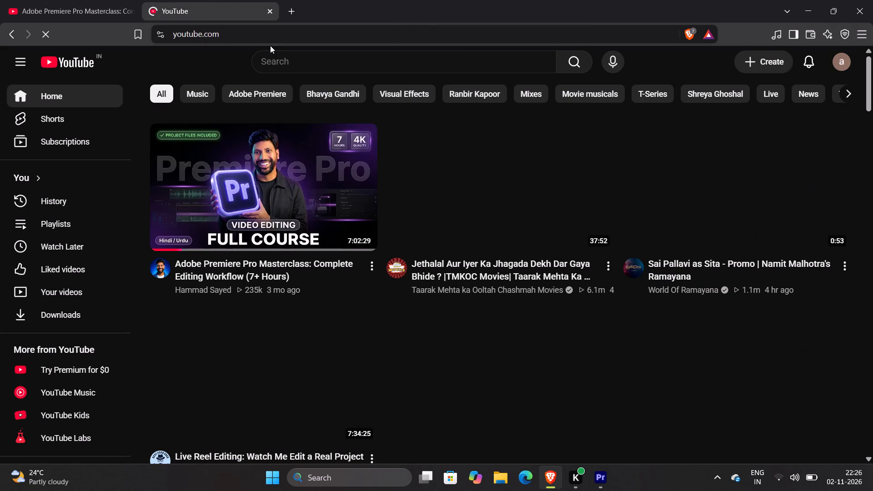
Search YouTube for the suggested query "how to activate laptop windows".
{"action": "left_click", "coordinate": [277, 60]}
{"action": "type", "text": "How"}
{"action": "key", "text": "space"}
{"action": "type", "text": "to acto"}
{"action": "key", "text": "BackSpace"}
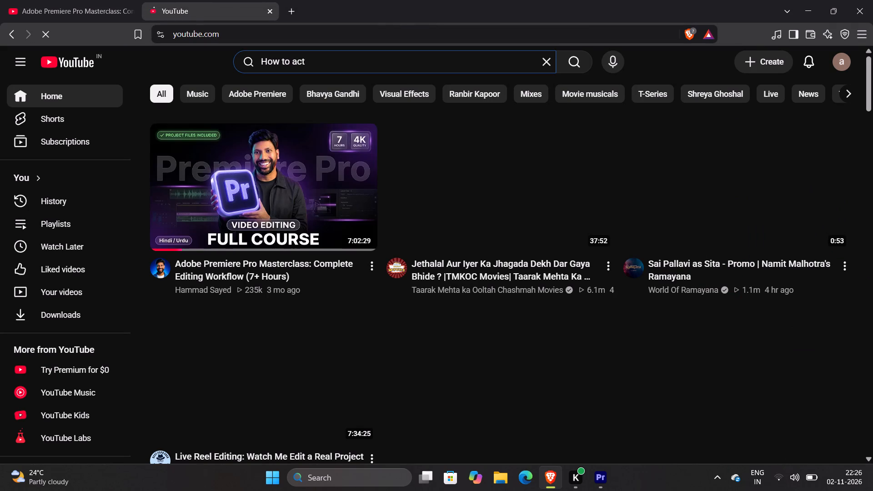
{"action": "type", "text": "ive lap"}
{"action": "type", "text": "top"}
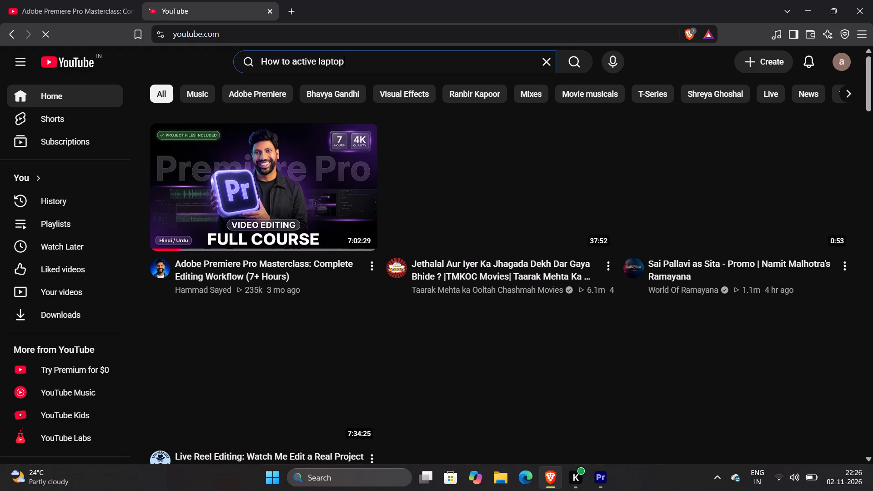
{"action": "key", "text": "space"}
{"action": "key", "text": "BackSpace"}
{"action": "type", "text": "s"}
{"action": "key", "text": "space"}
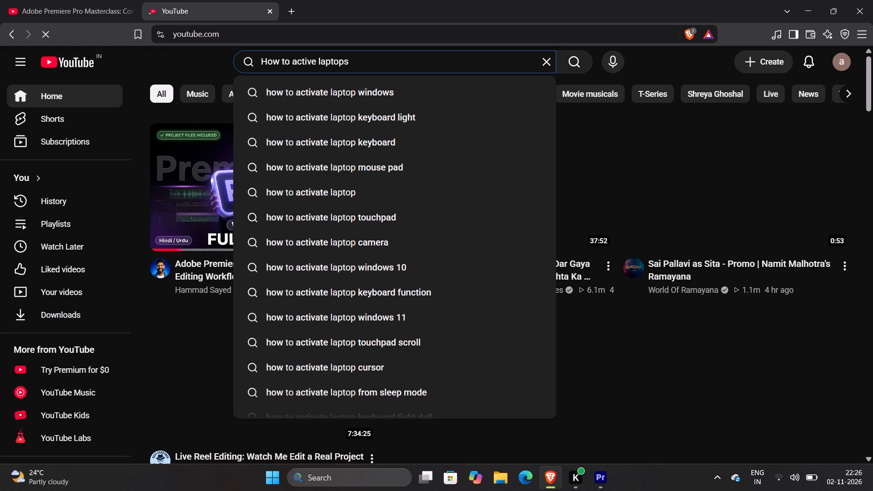
{"action": "key", "text": "Down"}
{"action": "key", "text": "Return"}
{"action": "key", "text": "Return"}
{"action": "key", "text": "Return"}
{"action": "key", "text": "Return"}
{"action": "key", "text": "Return"}
{"action": "key", "text": "Return"}
{"action": "key", "text": "Return"}
{"action": "key", "text": "Return"}
{"action": "key", "text": "Return"}
{"action": "key", "text": "Return"}
{"action": "key", "text": "Return"}
{"action": "key", "text": "Return"}
{"action": "key", "text": "Return"}
{"action": "key", "text": "Return"}
{"action": "key", "text": "Return"}
{"action": "key", "text": "Return"}
{"action": "key", "text": "Return"}
{"action": "key", "text": "Return"}
{"action": "key", "text": "Return"}
{"action": "key", "text": "Return"}
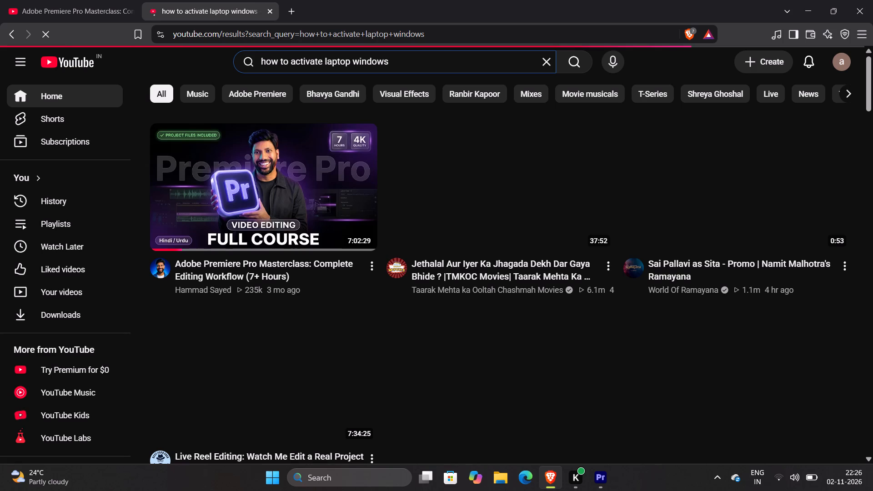
Extend the YouTube search to "how to activate laptop windows key" and run it.
{"action": "left_click", "coordinate": [415, 60]}
{"action": "key", "text": "space"}
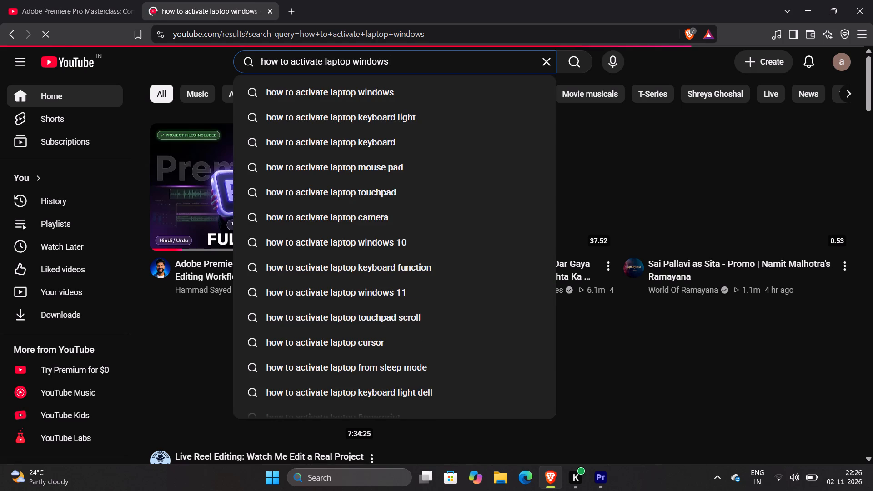
{"action": "type", "text": "key"}
{"action": "key", "text": "Return"}
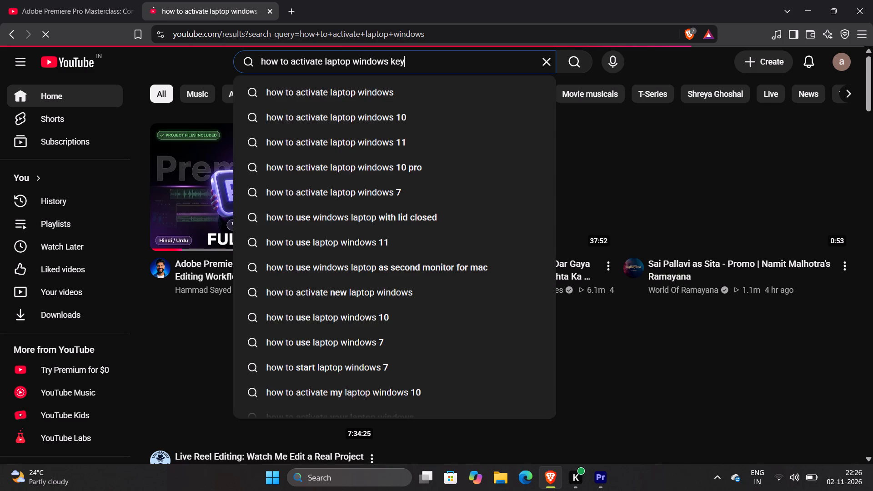
{"action": "left_click", "coordinate": [216, 70]}
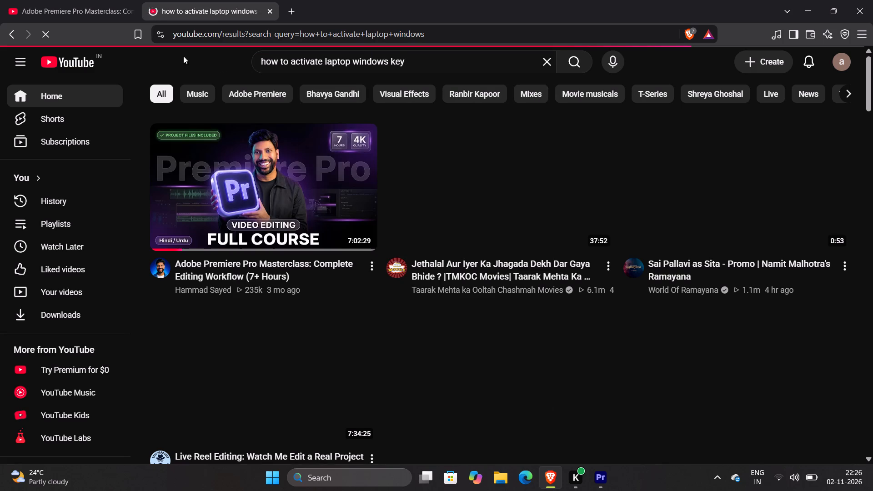
Return to the Adobe Premiere Pro Masterclass video, resume playback in Chapter 08: Basic Transitions and show it full screen.
{"action": "left_click", "coordinate": [83, 0]}
{"action": "left_click", "coordinate": [359, 282]}
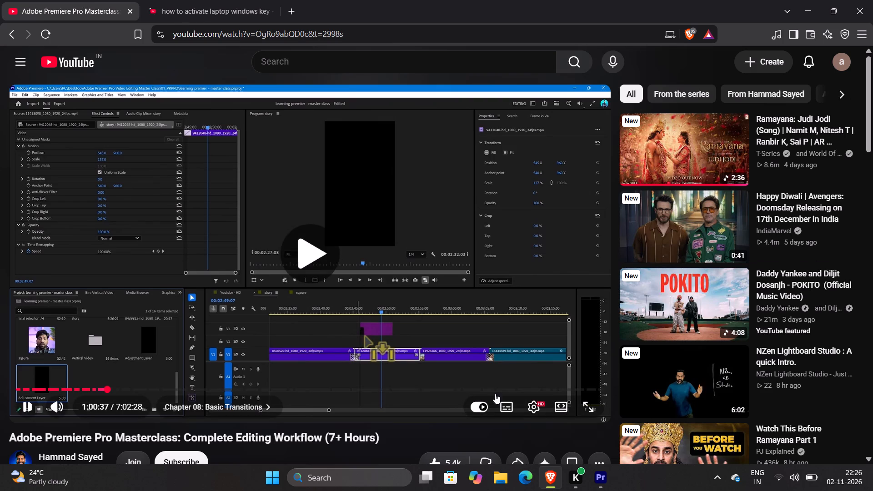
{"action": "left_click", "coordinate": [586, 406]}
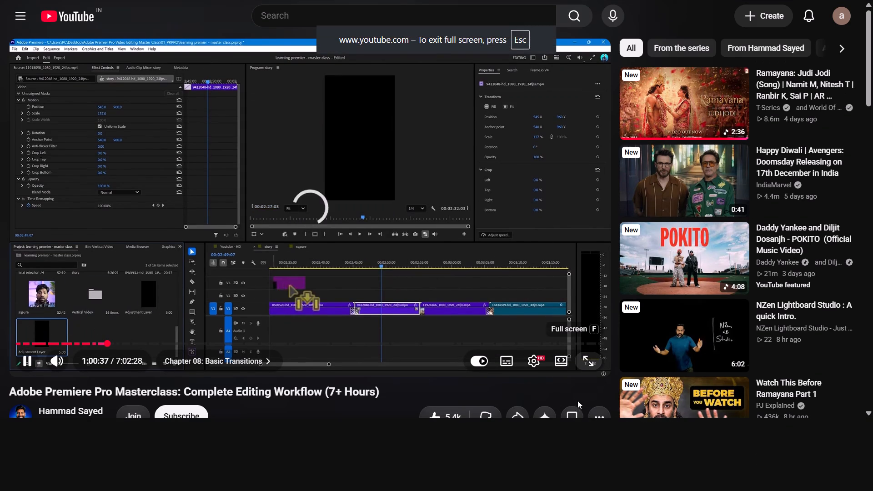
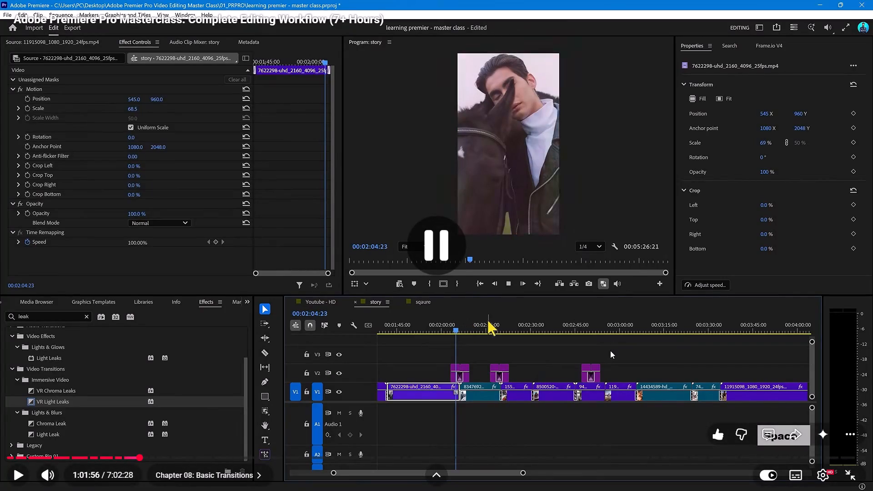
Rewind the masterclass video to about 1:00:29 in Chapter 08, where the 1080 by 1920 adjustment layer is created.
{"action": "key", "text": "Left"}
{"action": "key", "text": "Left"}
{"action": "key", "text": "Left"}
{"action": "key", "text": "Left"}
{"action": "key", "text": "Left"}
{"action": "key", "text": "Left"}
{"action": "key", "text": "Left"}
{"action": "key", "text": "Left"}
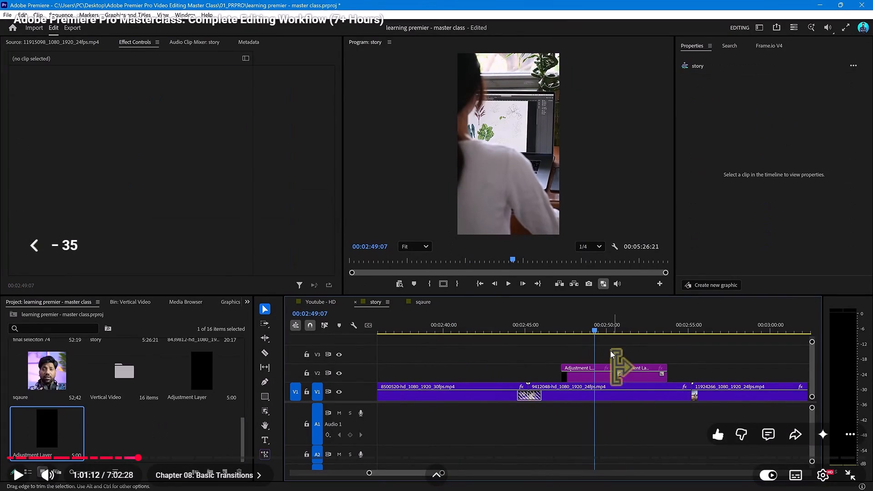
{"action": "key", "text": "Left"}
{"action": "key", "text": "Left"}
{"action": "key", "text": "Left"}
{"action": "key", "text": "Left"}
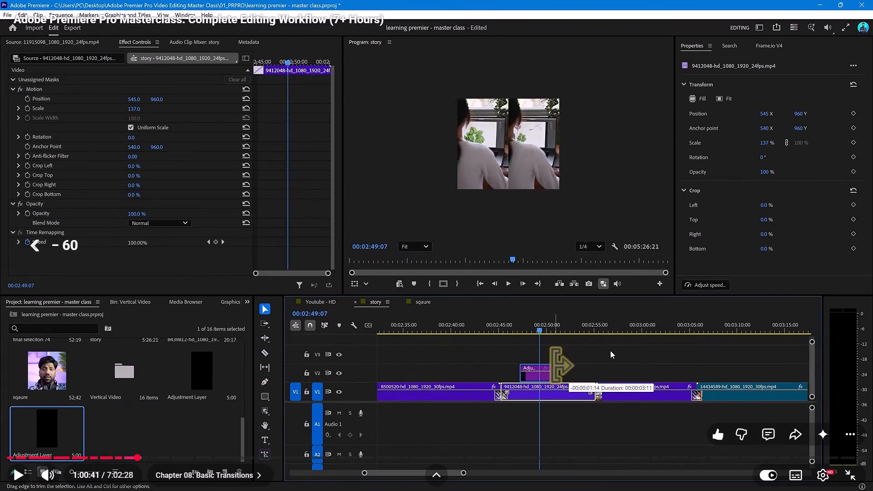
{"action": "key", "text": "Left"}
{"action": "key", "text": "Left"}
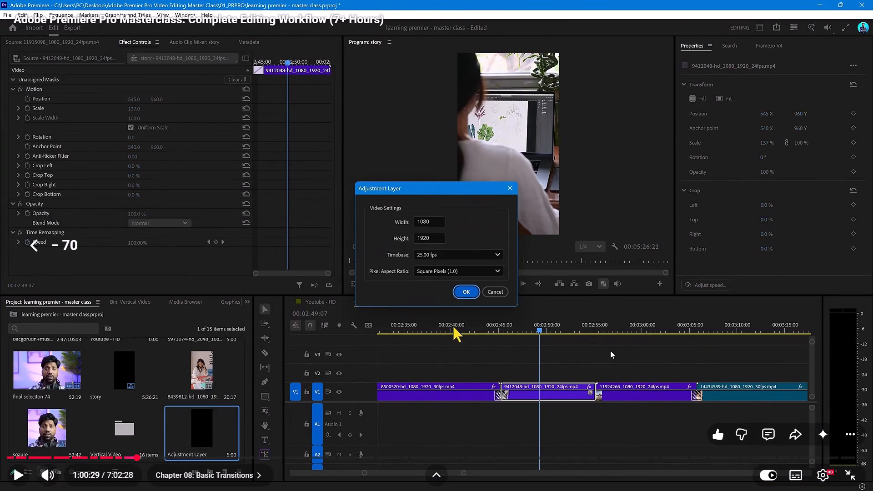
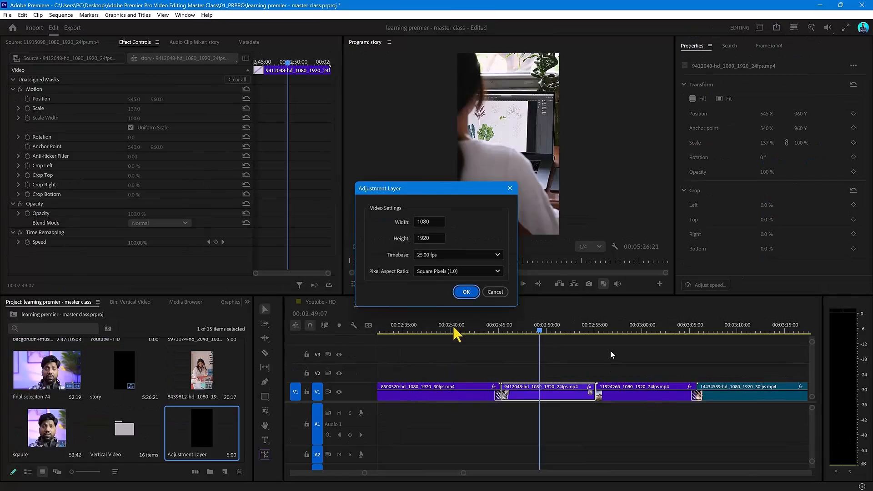
In the browser's YouTube results for activating a laptop Windows key, open the Tech Regards video on finding the Windows Product Key.
{"action": "key", "text": "alt+Tab"}
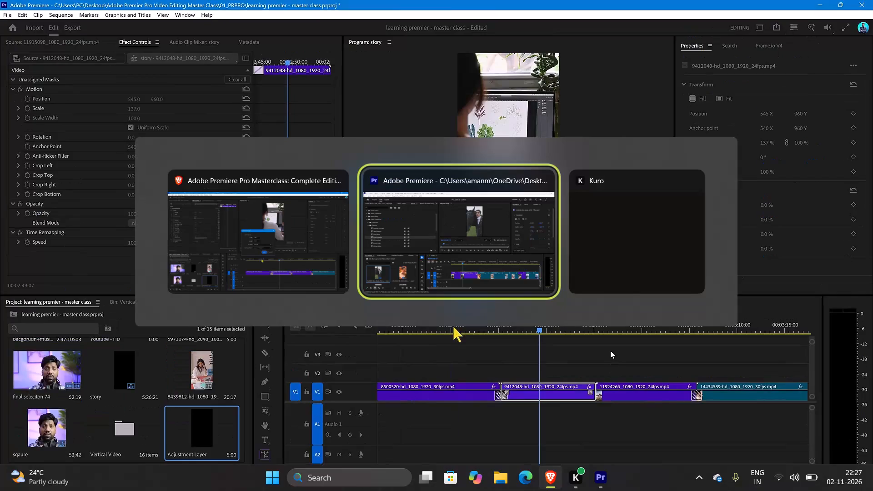
{"action": "left_click", "coordinate": [256, 240], "text": "alt"}
{"action": "key", "text": "ctrl+Tab"}
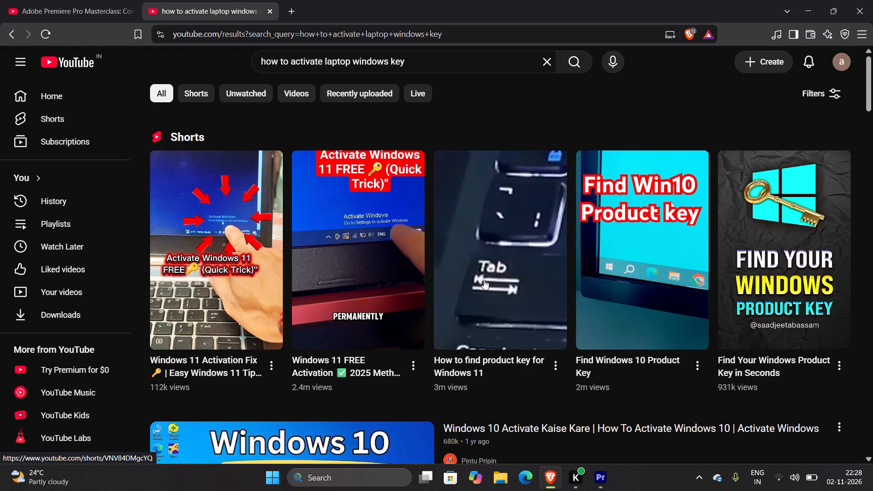
{"action": "scroll", "coordinate": [484, 280], "scroll_direction": "down", "scroll_amount": 4}
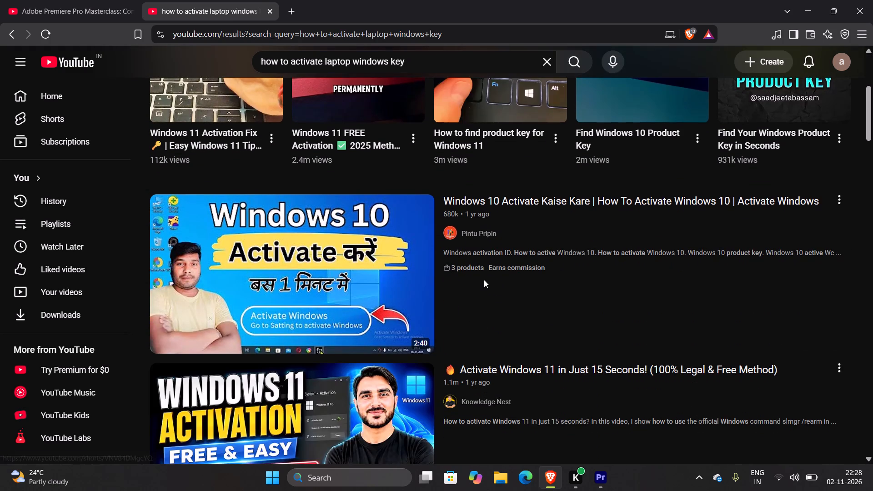
{"action": "scroll", "coordinate": [484, 280], "scroll_direction": "down", "scroll_amount": 3}
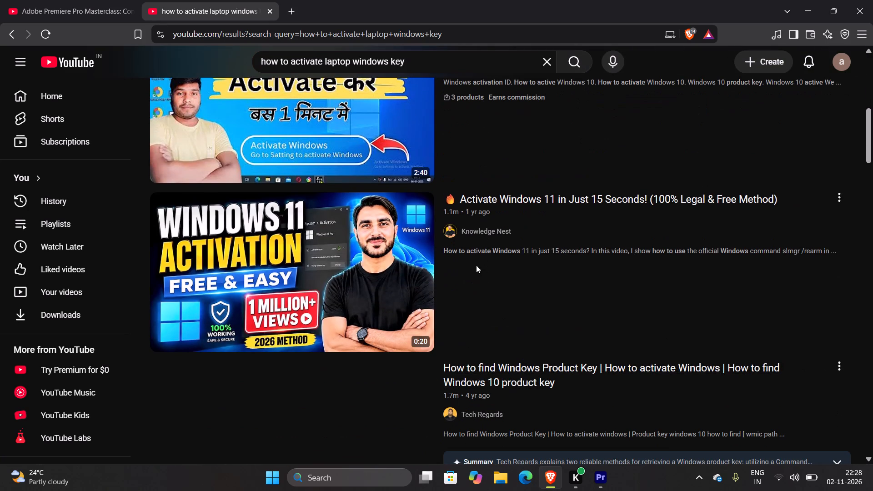
{"action": "scroll", "coordinate": [467, 366], "scroll_direction": "down", "scroll_amount": 2}
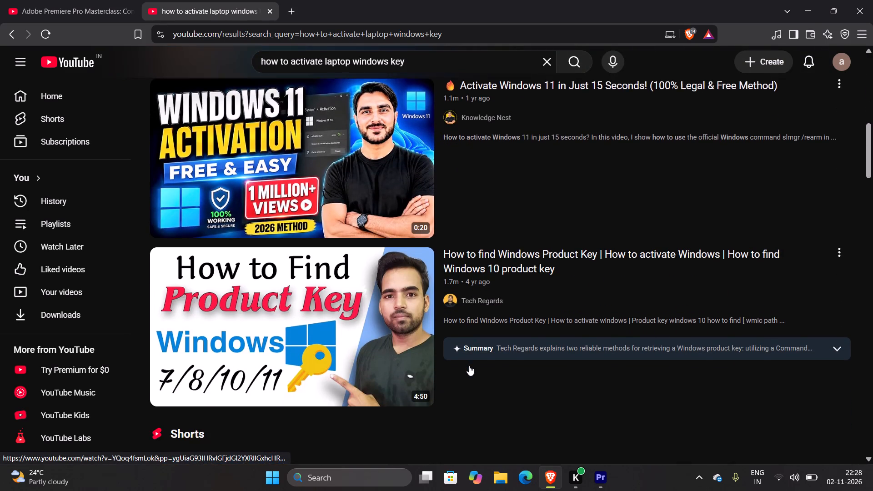
{"action": "scroll", "coordinate": [469, 366], "scroll_direction": "down", "scroll_amount": 1}
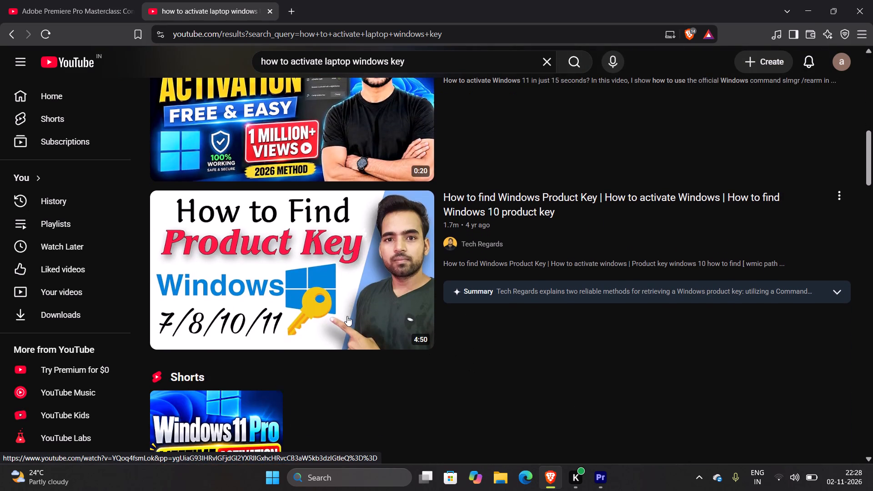
{"action": "left_click", "coordinate": [347, 316]}
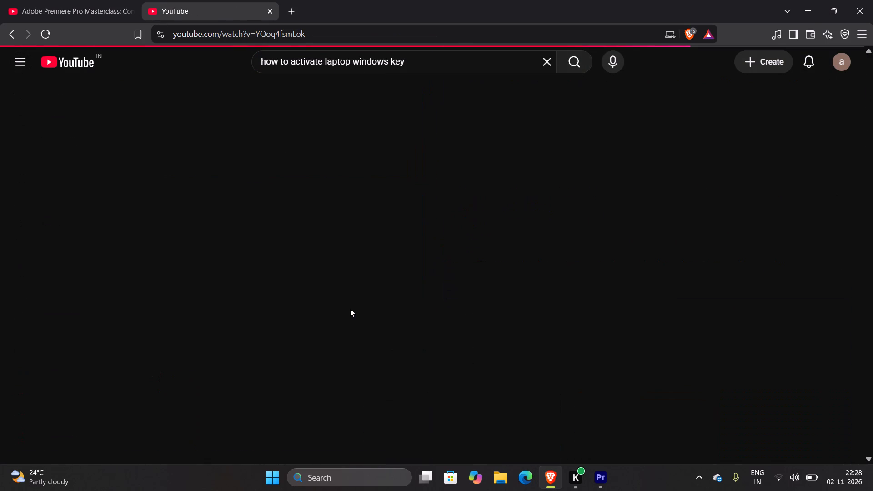
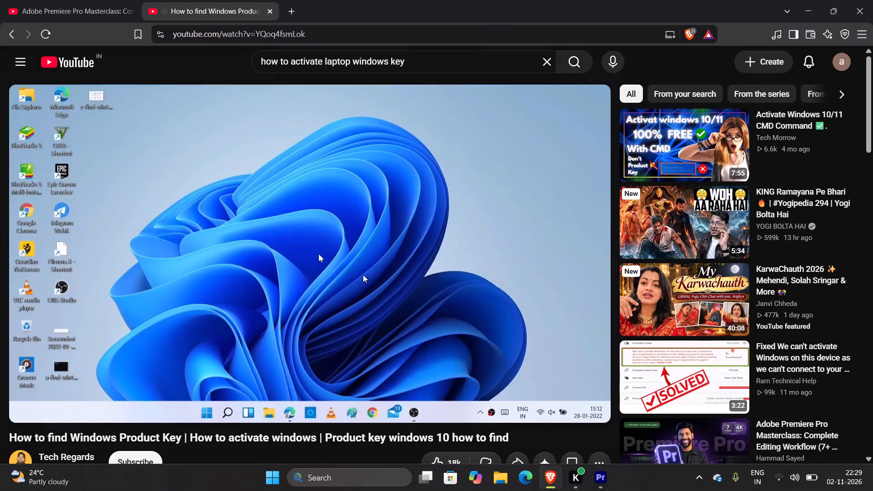
Return to the YouTube results and watch the Short on Windows 11 Pro lifetime activation.
{"action": "left_click", "coordinate": [549, 67]}
{"action": "left_click", "coordinate": [170, 60]}
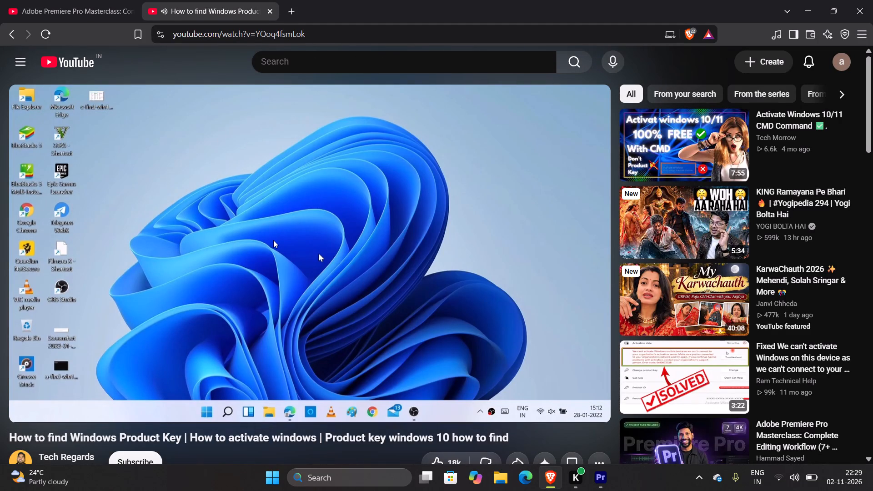
{"action": "left_click", "coordinate": [8, 38]}
{"action": "scroll", "coordinate": [615, 267], "scroll_direction": "down", "scroll_amount": 1}
{"action": "scroll", "coordinate": [615, 267], "scroll_direction": "up", "scroll_amount": 1}
{"action": "scroll", "coordinate": [615, 267], "scroll_direction": "down", "scroll_amount": 3}
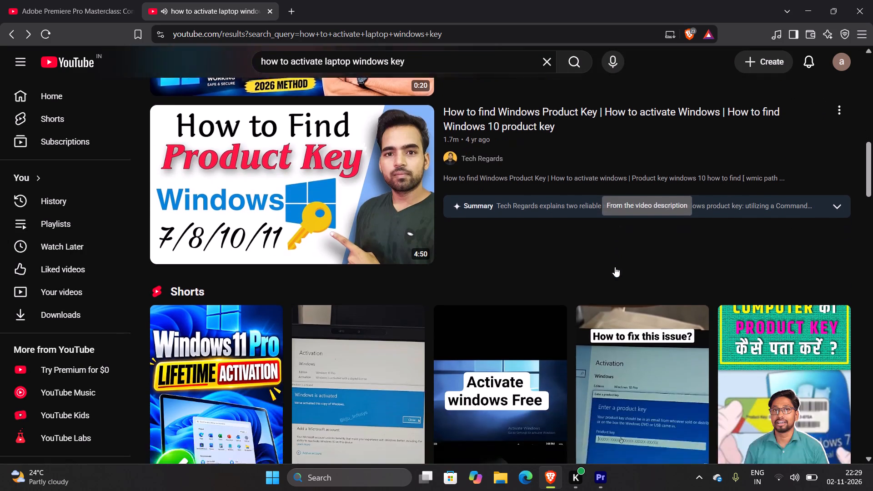
{"action": "scroll", "coordinate": [605, 296], "scroll_direction": "down", "scroll_amount": 1}
{"action": "left_click", "coordinate": [231, 283]}
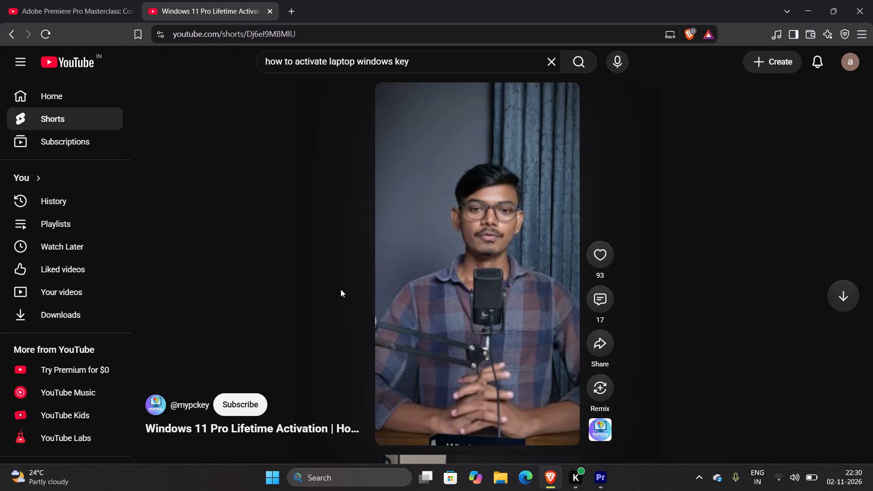
{"action": "left_click", "coordinate": [484, 293]}
Go back to the results and search YouTube for "how to activate laptop keybord windows key".
{"action": "left_click", "coordinate": [6, 37]}
{"action": "scroll", "coordinate": [565, 281], "scroll_direction": "down", "scroll_amount": 13}
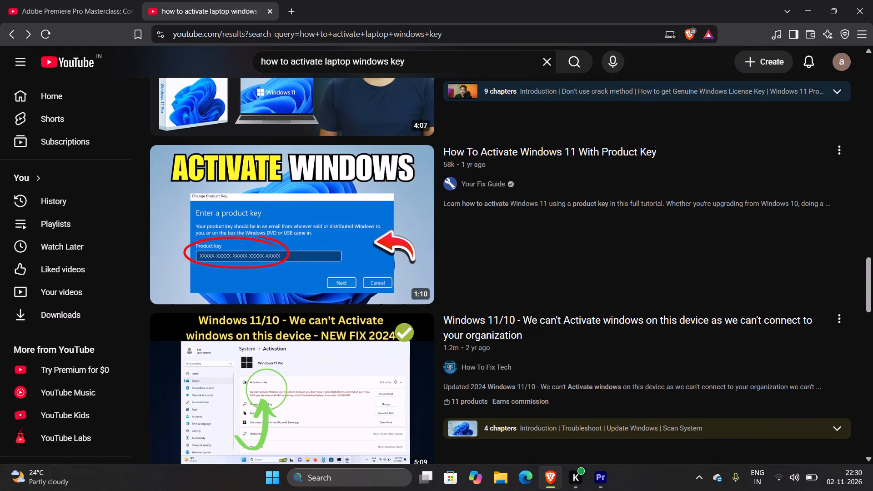
{"action": "left_click", "coordinate": [346, 57]}
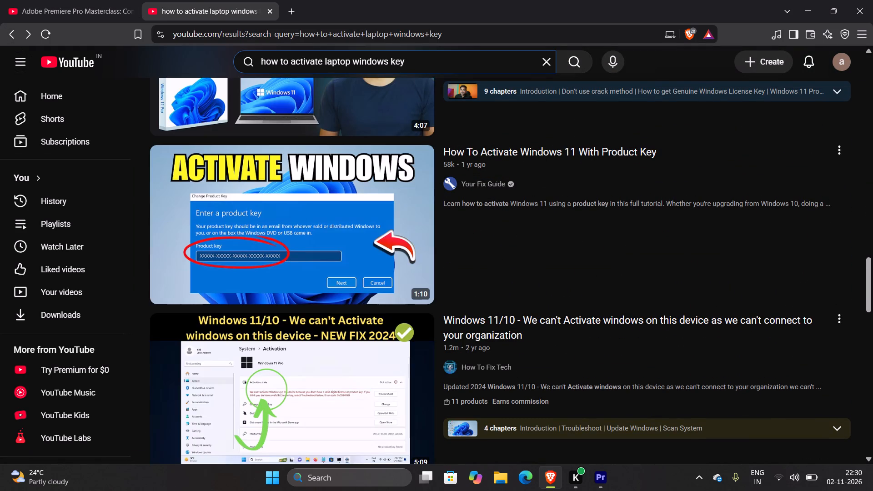
{"action": "left_click", "coordinate": [353, 58]}
{"action": "key", "text": "Left"}
{"action": "key", "text": "space"}
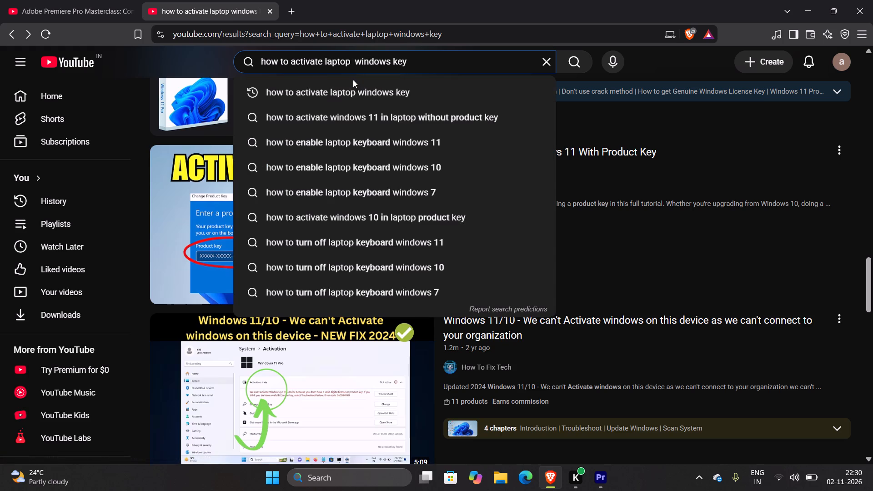
{"action": "type", "text": "k"}
{"action": "key", "text": "BackSpace"}
{"action": "key", "text": "e"}
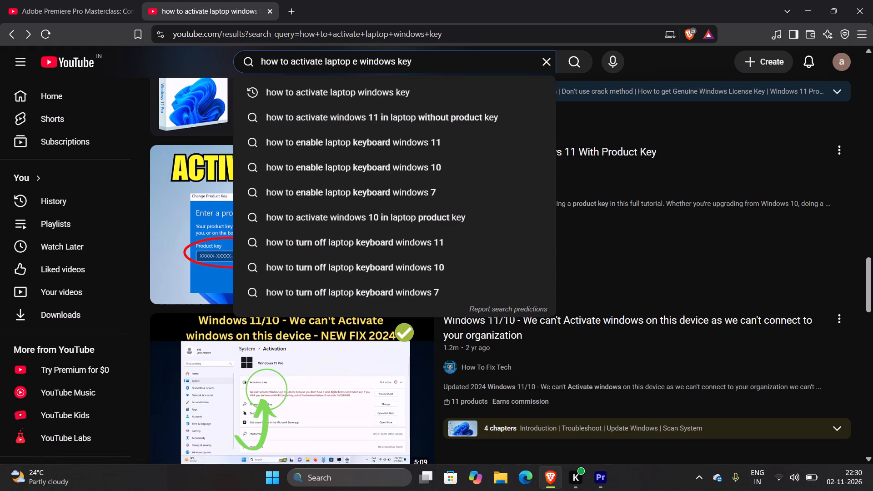
{"action": "key", "text": "BackSpace"}
{"action": "type", "text": "keybrad"}
{"action": "key", "text": "BackSpace"}
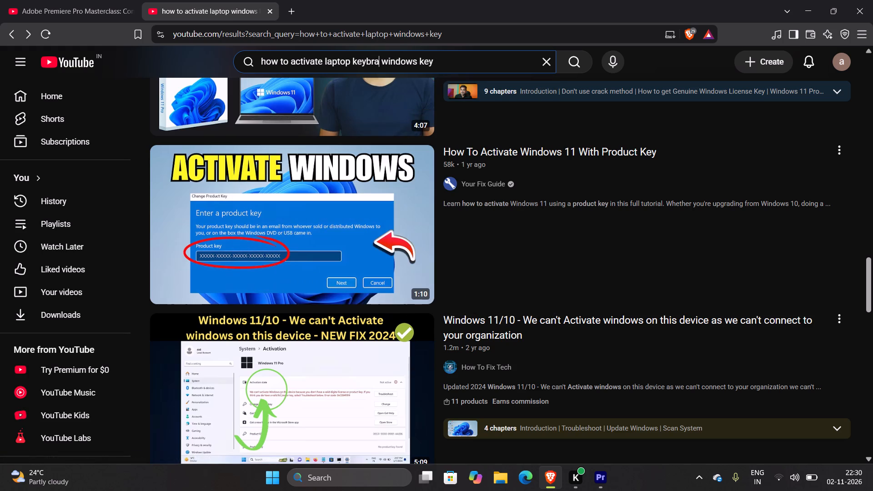
{"action": "key", "text": "BackSpace"}
{"action": "key", "text": "o"}
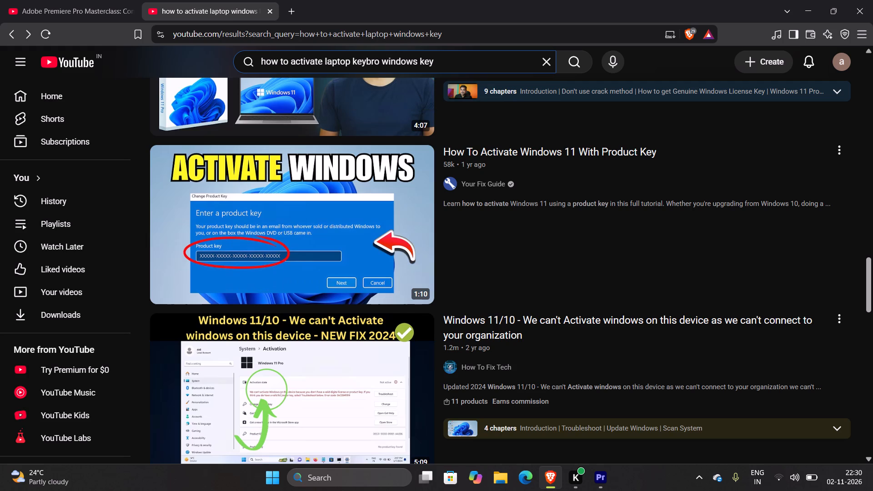
{"action": "key", "text": "BackSpace"}
{"action": "key", "text": "BackSpace"}
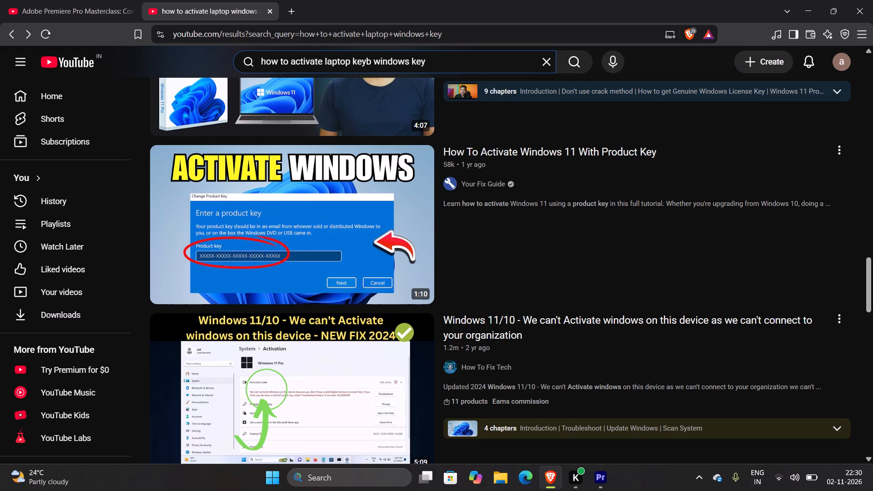
{"action": "type", "text": "or"}
{"action": "key", "text": "BackSpace"}
{"action": "key", "text": "d"}
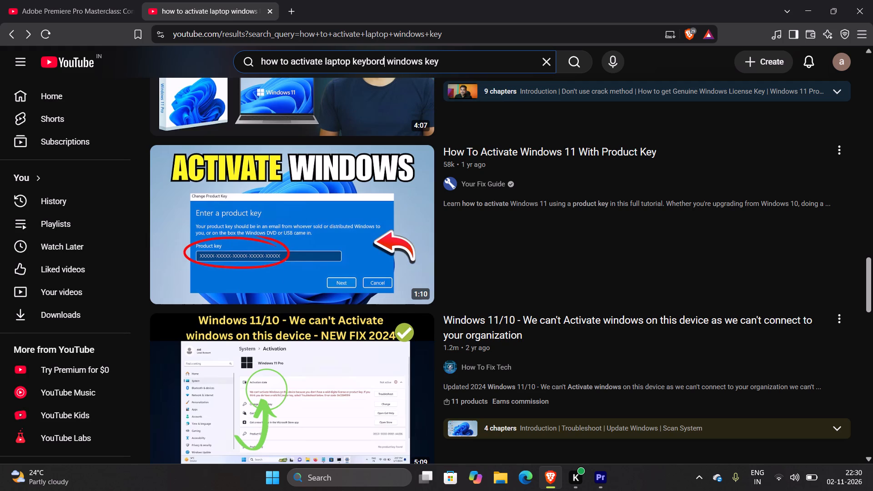
{"action": "key", "text": "Return"}
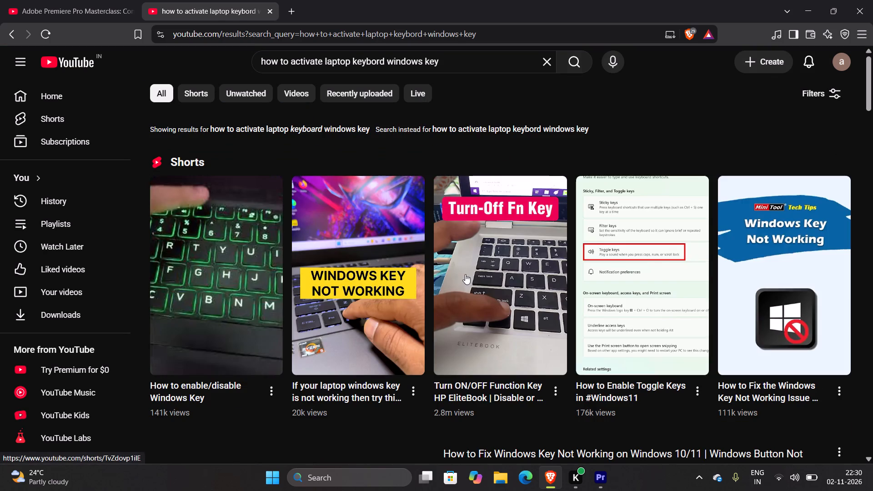
Watch the Short on a laptop Windows key not working, trying out the Windows key by briefly showing the desktop.
{"action": "left_click", "coordinate": [351, 335]}
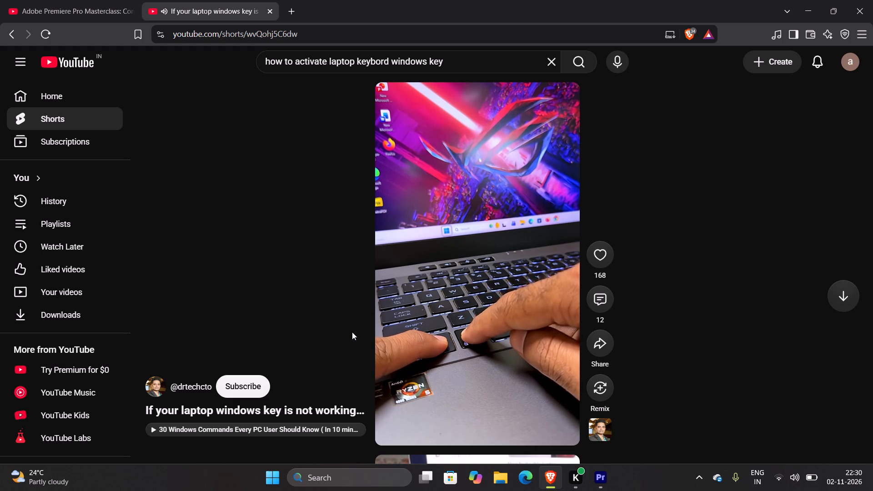
{"action": "left_click", "coordinate": [516, 293]}
{"action": "key", "text": "super+d"}
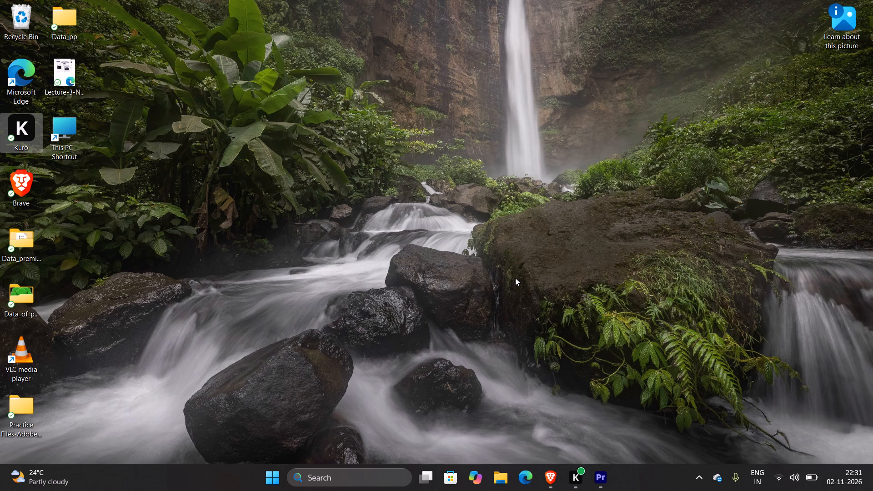
{"action": "key", "text": "alt+Tab"}
{"action": "left_click", "coordinate": [447, 331]}
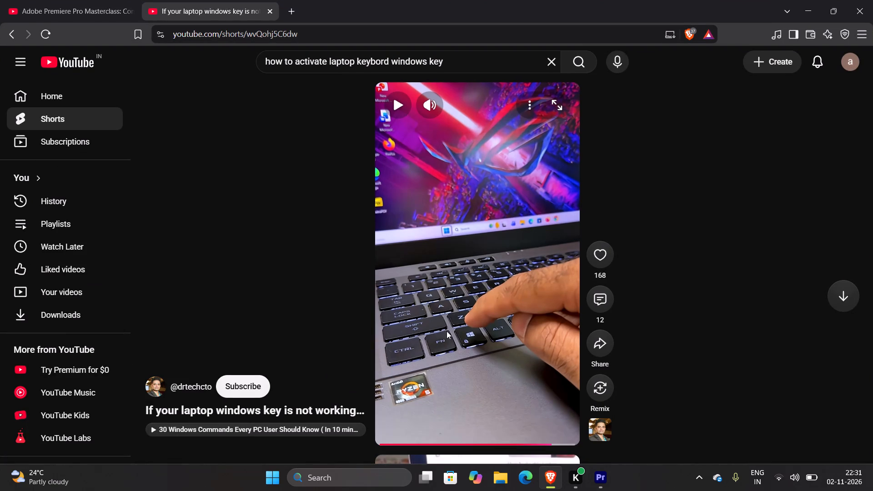
{"action": "scroll", "coordinate": [447, 331], "scroll_direction": "down", "scroll_amount": 6}
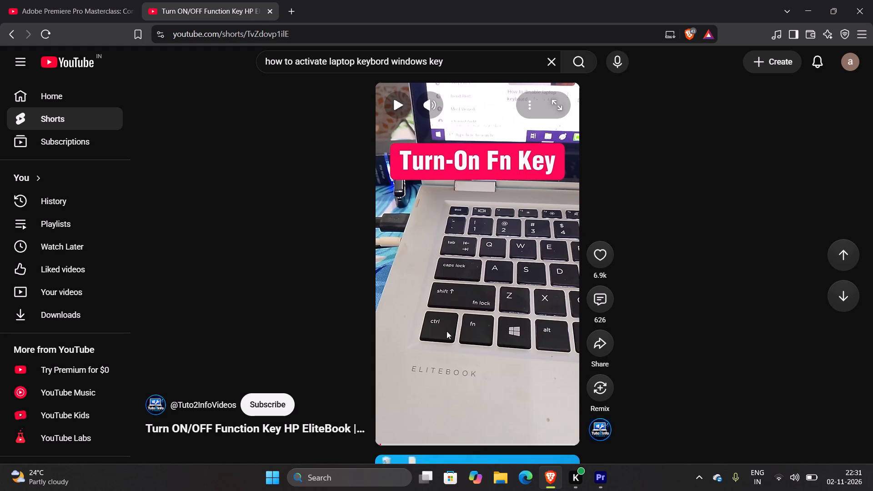
Return to the results and watch the Tweak Library video on fixing a Windows key that is not working.
{"action": "left_click", "coordinate": [10, 38]}
{"action": "scroll", "coordinate": [552, 316], "scroll_direction": "down", "scroll_amount": 7}
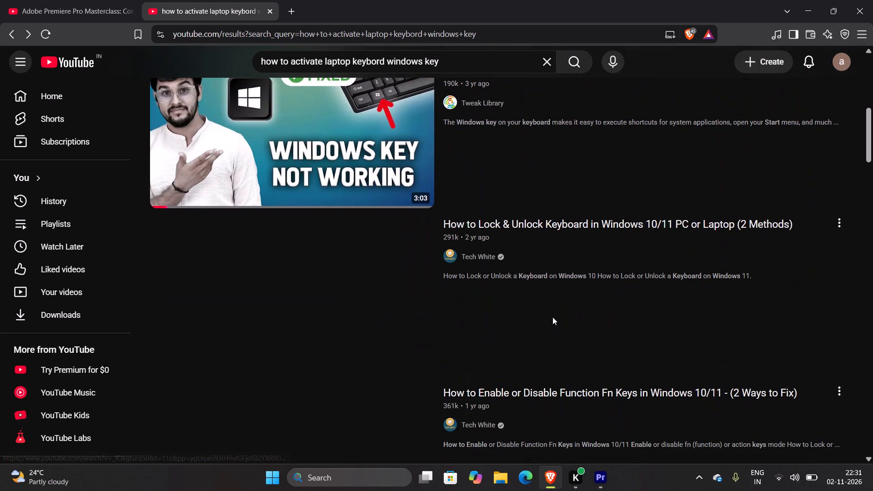
{"action": "scroll", "coordinate": [552, 317], "scroll_direction": "up", "scroll_amount": 2}
{"action": "left_click", "coordinate": [340, 268]}
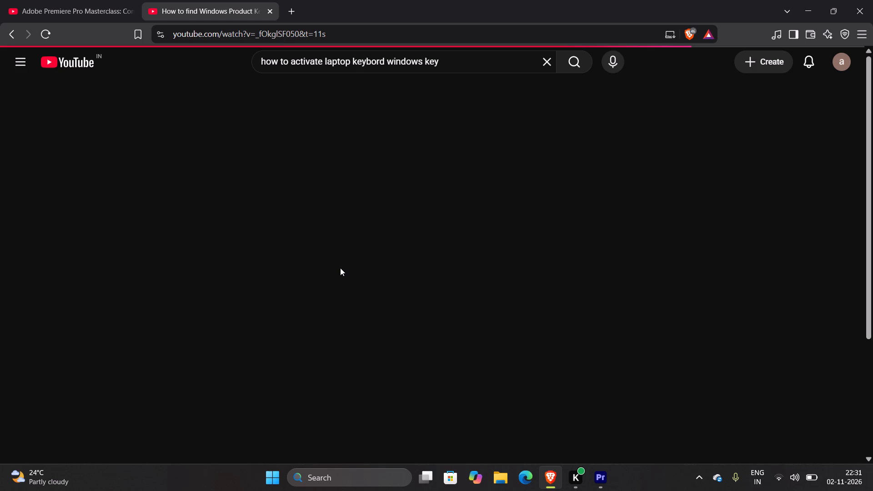
{"action": "left_click", "coordinate": [539, 66]}
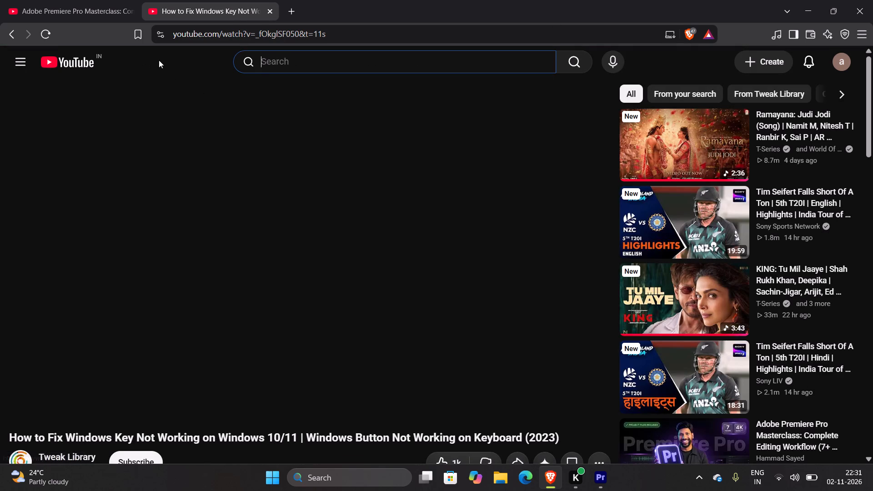
{"action": "left_click", "coordinate": [170, 58]}
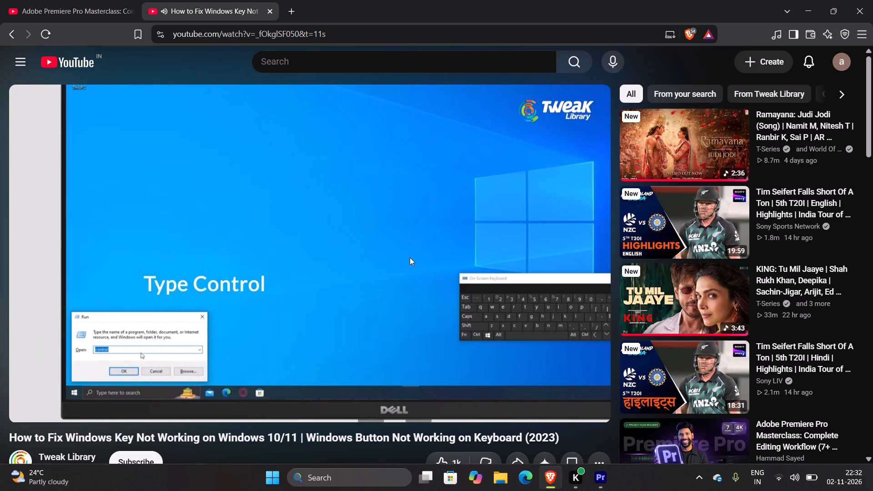
{"action": "left_click", "coordinate": [410, 257]}
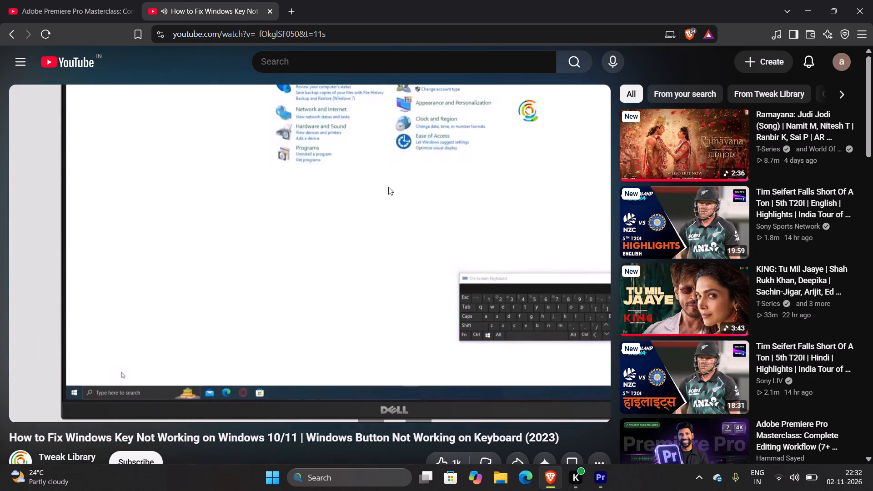
Close the Windows key video and replay the Premiere Pro masterclass full screen from about 59:07.
{"action": "left_click", "coordinate": [268, 11]}
{"action": "left_click", "coordinate": [361, 231]}
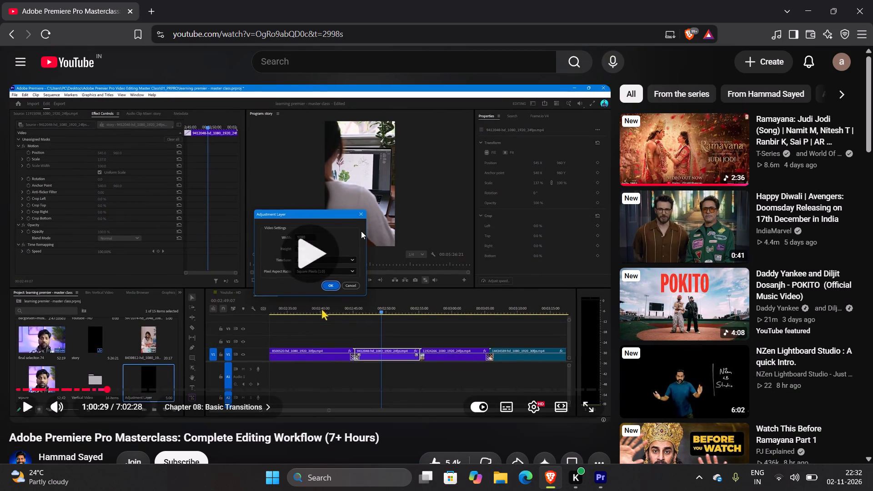
{"action": "left_click", "coordinate": [583, 406]}
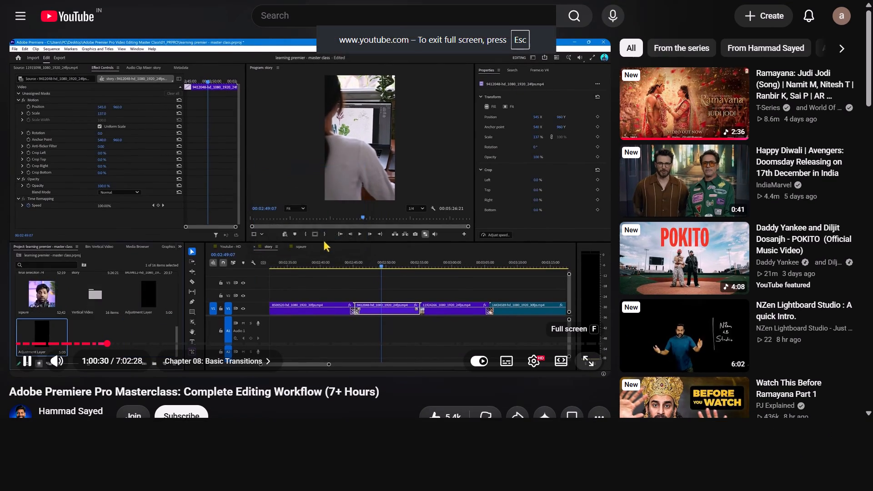
{"action": "key", "text": "Left"}
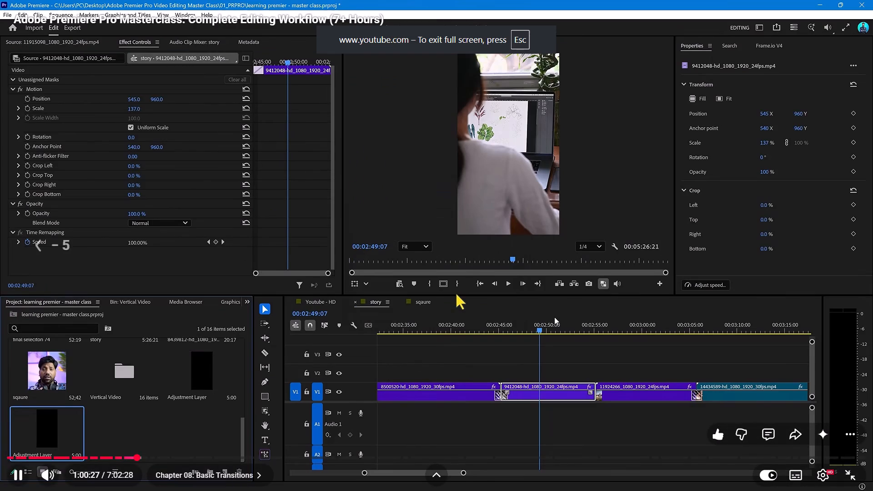
{"action": "key", "text": "Left"}
{"action": "key", "text": "Left"}
{"action": "key", "text": "Left"}
{"action": "key", "text": "Left"}
{"action": "key", "text": "Left"}
{"action": "key", "text": "Left"}
{"action": "key", "text": "Left"}
{"action": "key", "text": "Left"}
{"action": "key", "text": "Left"}
{"action": "key", "text": "Left"}
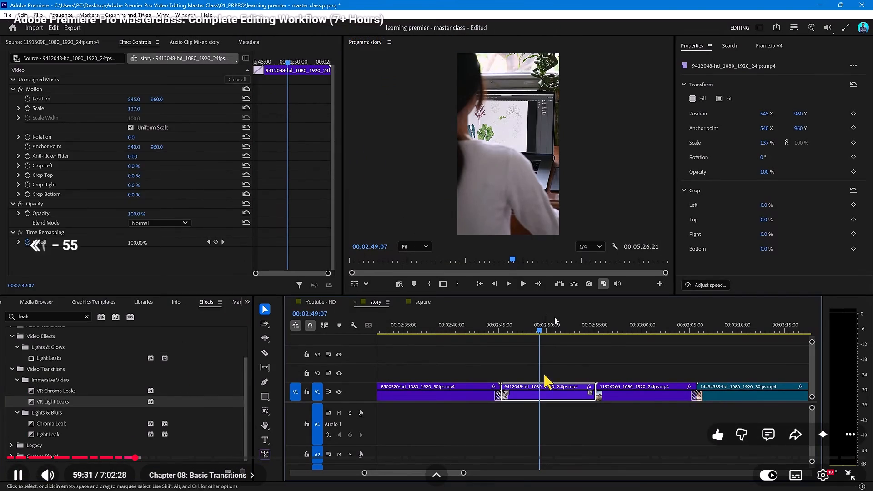
{"action": "key", "text": "Left"}
{"action": "key", "text": "Left"}
{"action": "key", "text": "Left"}
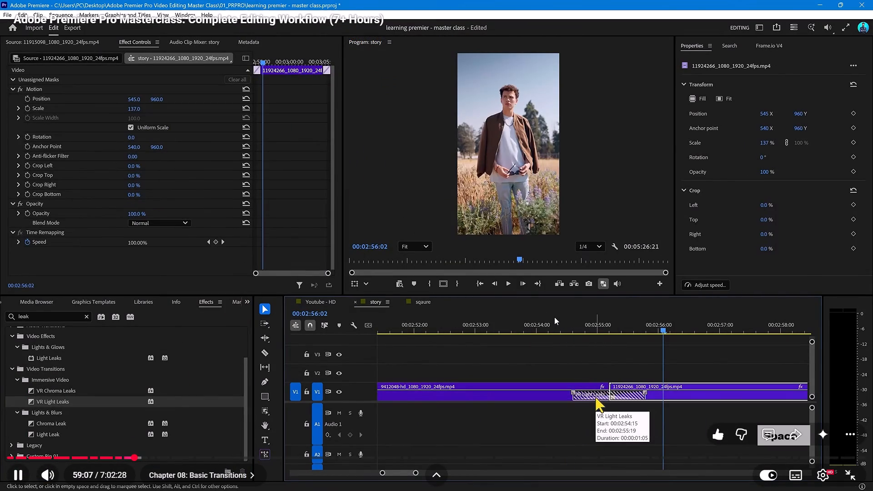
Watch the Basic Transitions chapter up to the new adjustment layer demonstration, pausing at 59:45.
{"action": "key", "text": "space"}
{"action": "key", "text": "space"}
{"action": "key", "text": "space"}
{"action": "key", "text": "space"}
{"action": "key", "text": "space"}
{"action": "key", "text": "space"}
{"action": "key", "text": "space"}
{"action": "key", "text": "space"}
{"action": "key", "text": "space"}
{"action": "key", "text": "space"}
{"action": "key", "text": "space"}
{"action": "key", "text": "space"}
{"action": "key", "text": "space"}
{"action": "key", "text": "space"}
{"action": "key", "text": "space"}
{"action": "key", "text": "space"}
{"action": "key", "text": "space"}
{"action": "key", "text": "space"}
{"action": "key", "text": "space"}
{"action": "key", "text": "space"}
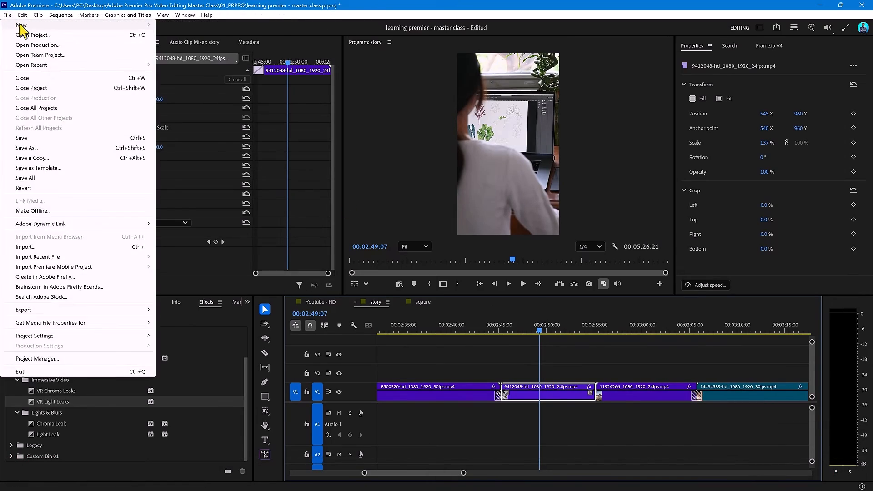
{"action": "left_click", "coordinate": [450, 269]}
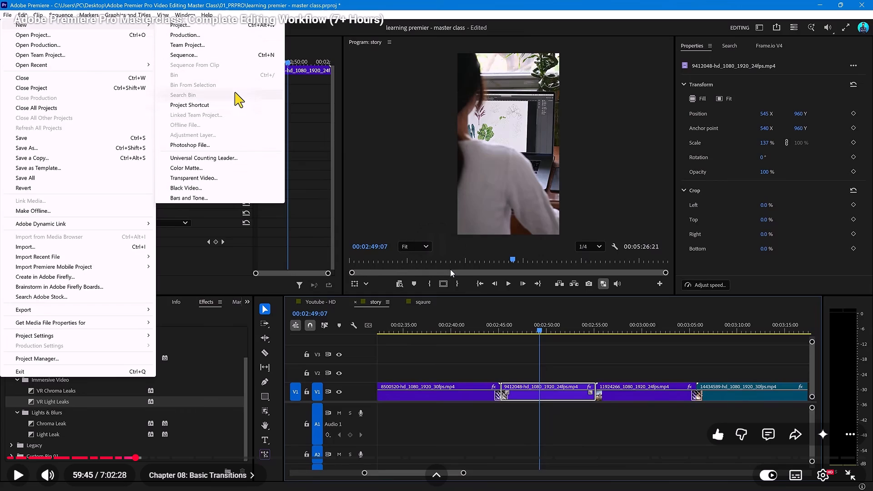
Switch to Premiere Pro and open the settings for a new adjustment layer in HS_Class_1.
{"action": "key", "text": "alt+Tab"}
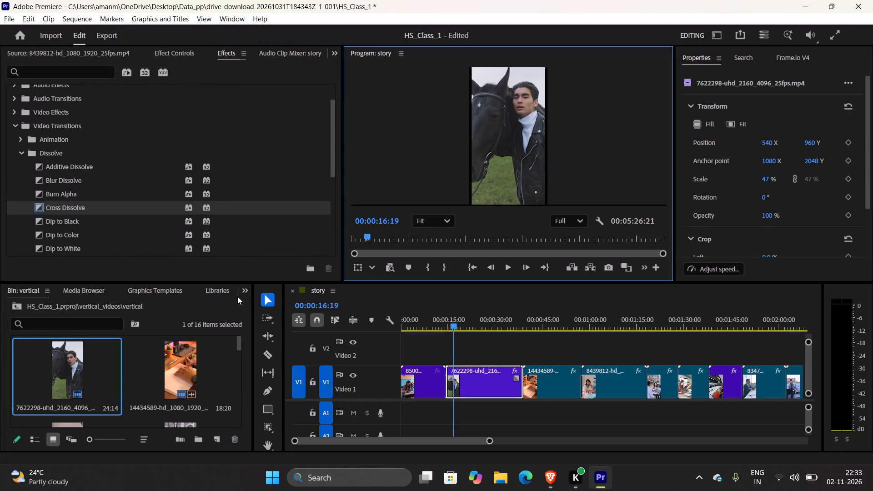
{"action": "left_click", "coordinate": [239, 292]}
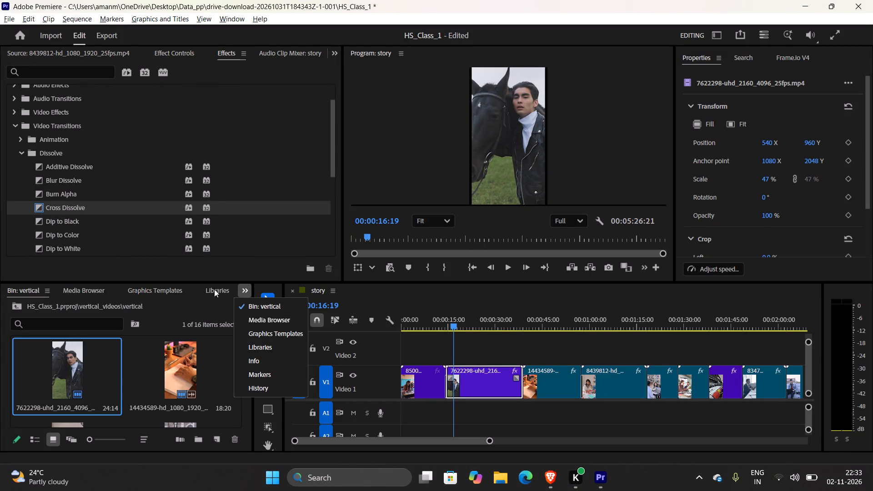
{"action": "left_click", "coordinate": [4, 19]}
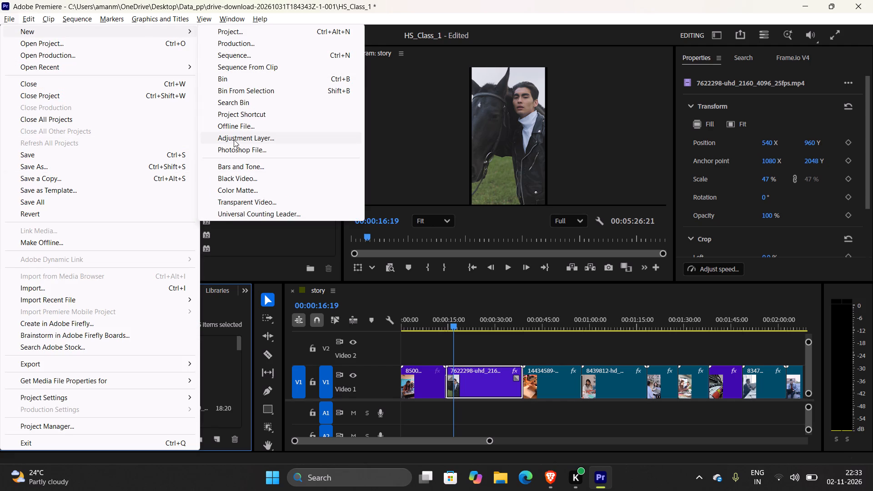
{"action": "left_click", "coordinate": [234, 140]}
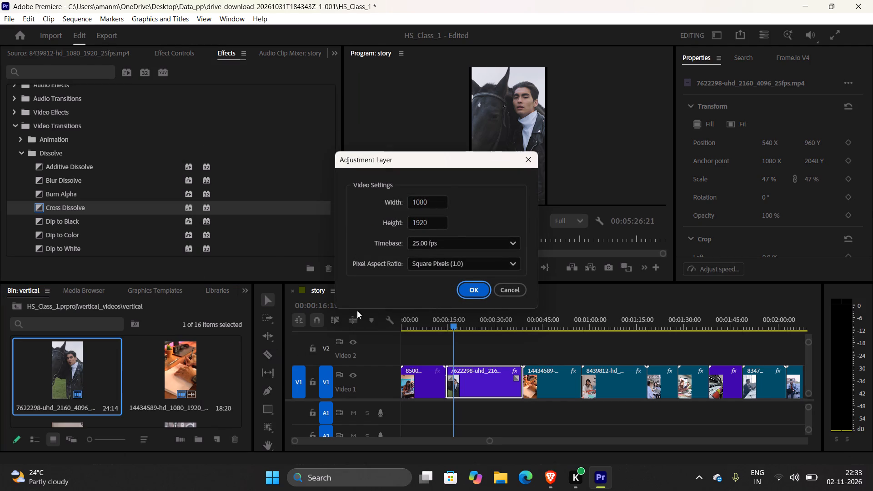
Compare settings with the masterclass and create a 1080 x 1920, 25.00 fps adjustment layer with square pixels in HS_Class_1.
{"action": "key", "text": "alt+Tab"}
{"action": "left_click", "coordinate": [364, 250]}
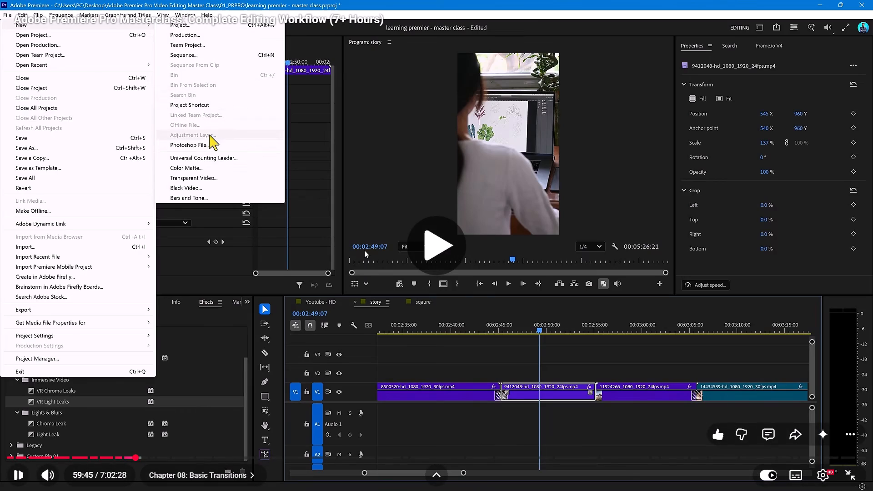
{"action": "key", "text": "Right"}
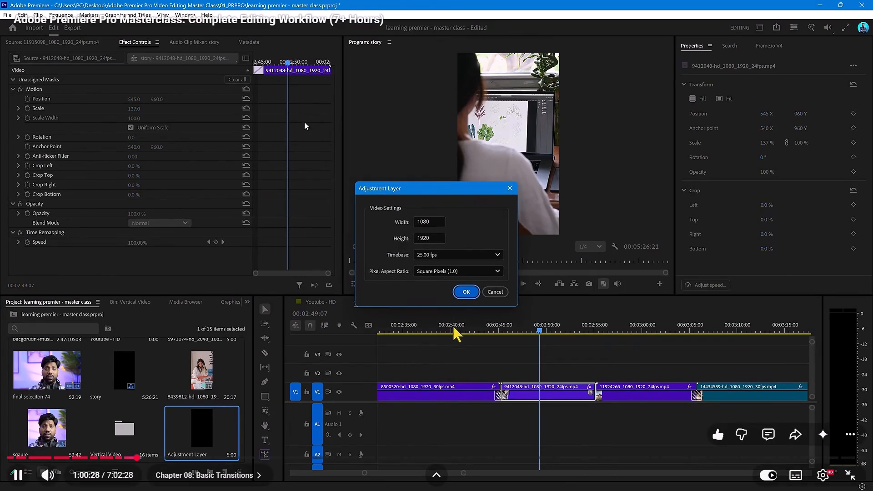
{"action": "key", "text": "alt+Tab"}
{"action": "left_click", "coordinate": [470, 293]}
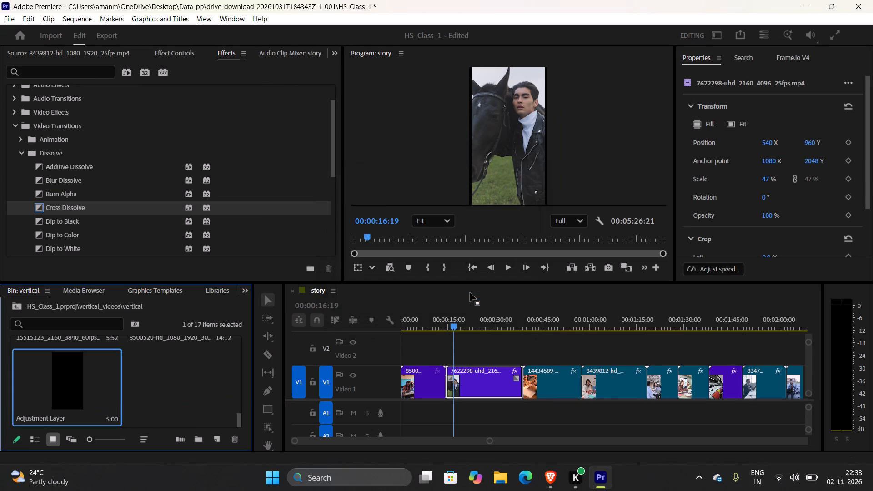
Following the masterclass, place the adjustment layer on Video 2 above the 7622298 horse clip, starting at about 00:00:22:01.
{"action": "key", "text": "alt+Tab"}
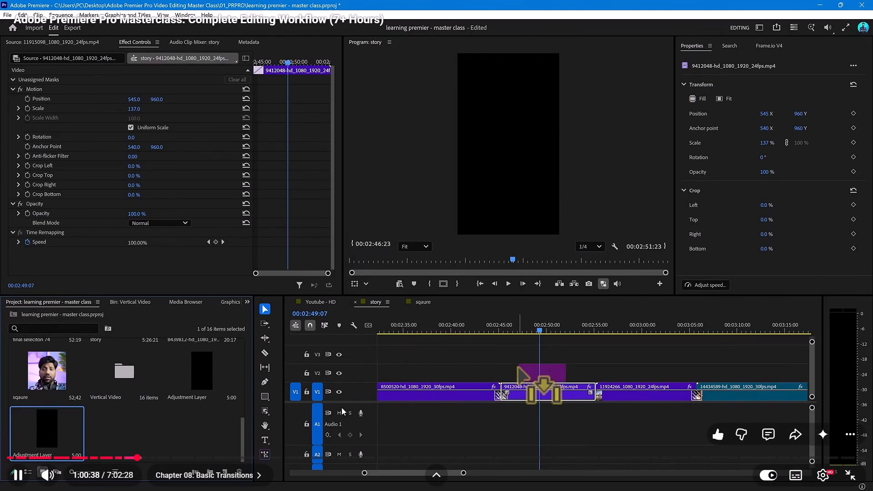
{"action": "left_click", "coordinate": [430, 390]}
{"action": "key", "text": "alt+Tab"}
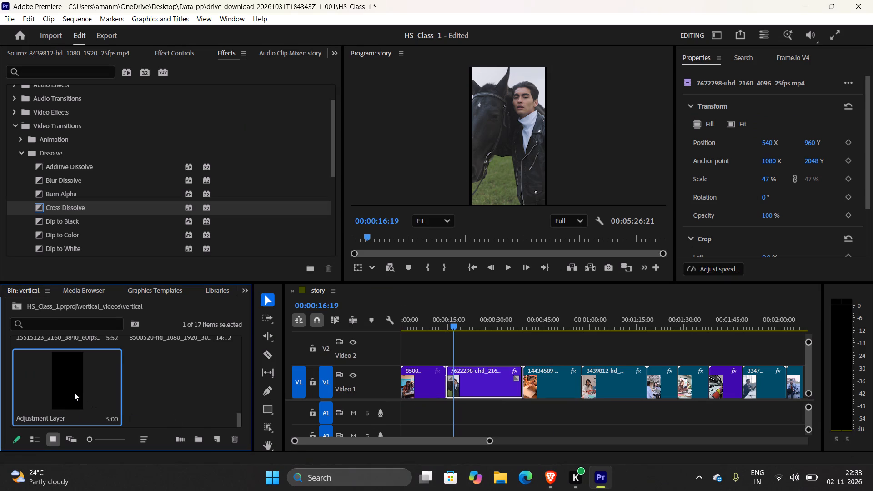
{"action": "left_click_drag", "start_coordinate": [72, 391], "coordinate": [453, 356]}
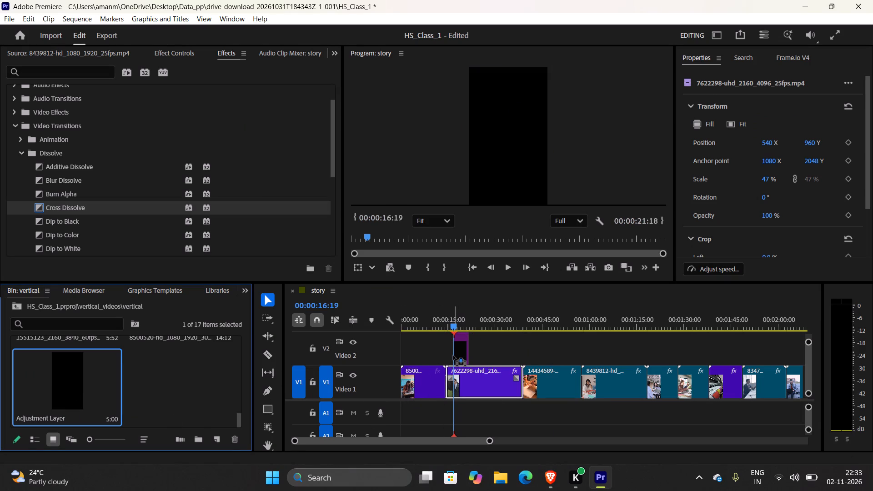
{"action": "left_click_drag", "start_coordinate": [453, 356], "coordinate": [472, 355]}
{"action": "key", "text": "alt+Tab"}
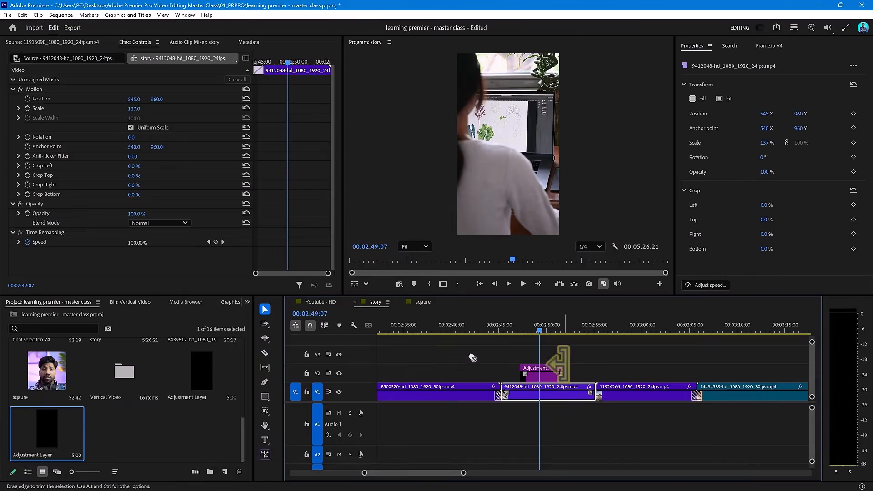
{"action": "left_click_drag", "start_coordinate": [472, 355], "coordinate": [474, 356]}
{"action": "key", "text": "alt+Tab"}
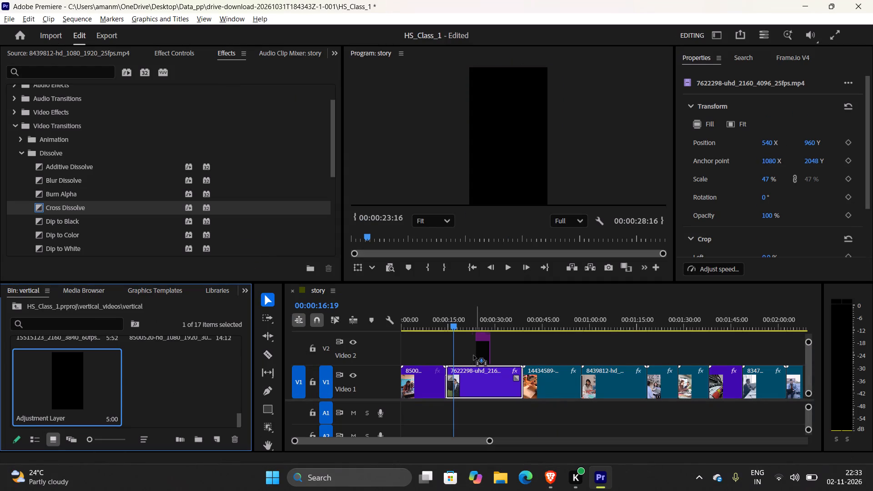
{"action": "left_click_drag", "start_coordinate": [474, 356], "coordinate": [470, 356]}
Play the story sequence up to the adjustment layer, and return the playhead to about 00:00:10:21.
{"action": "left_click", "coordinate": [510, 265]}
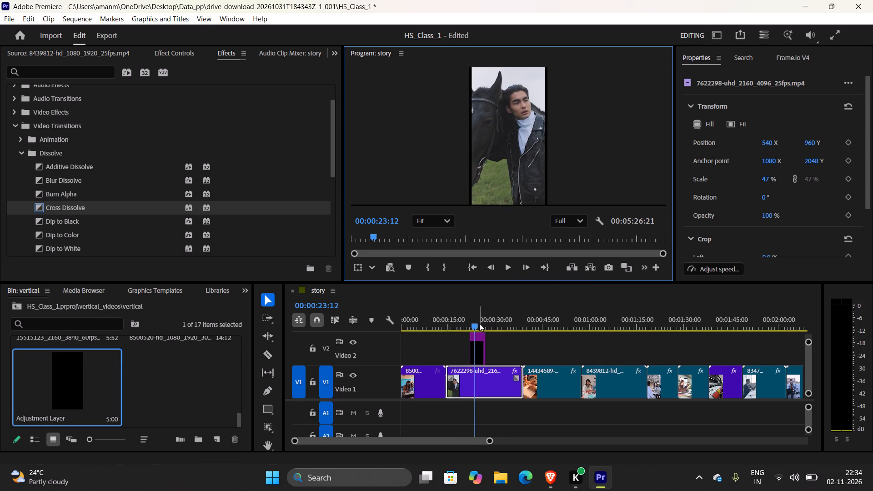
{"action": "left_click_drag", "start_coordinate": [476, 325], "coordinate": [437, 328]}
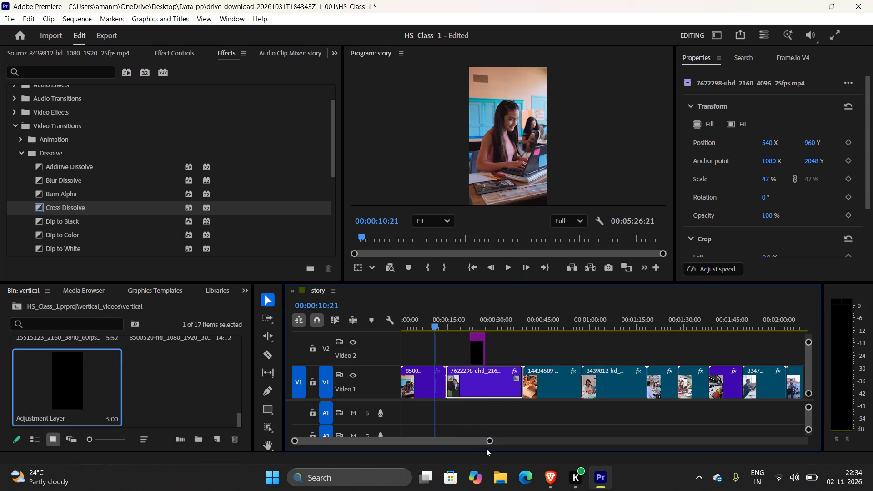
Check the masterclass and trim the end of the adjustment layer on Video 2 to a duration of about 00:00:02:13.
{"action": "left_click_drag", "start_coordinate": [487, 443], "coordinate": [717, 433]}
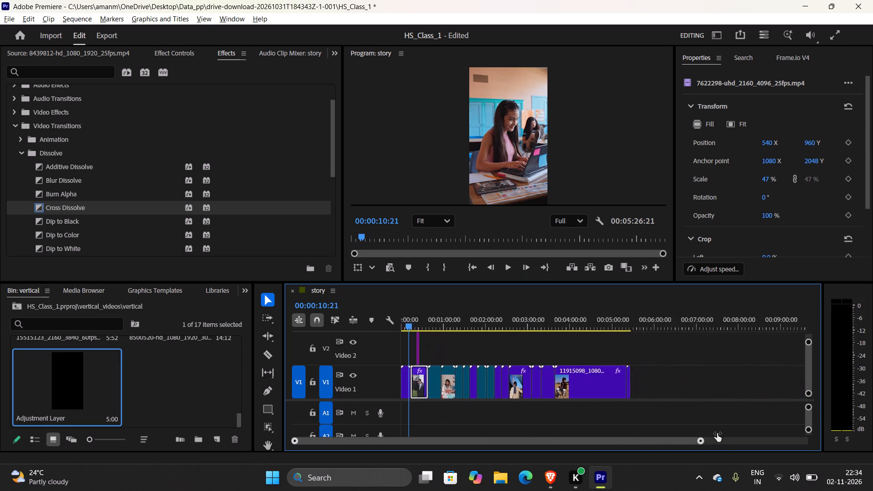
{"action": "left_click_drag", "start_coordinate": [717, 433], "coordinate": [722, 452]}
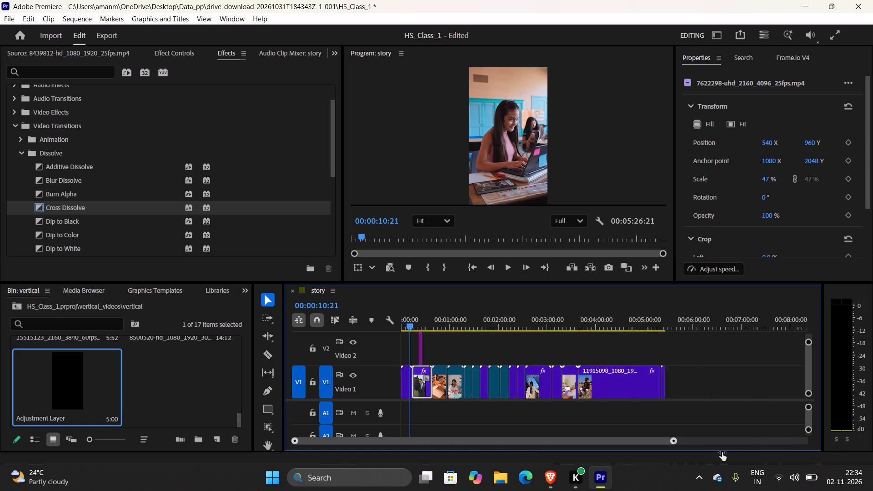
{"action": "left_click_drag", "start_coordinate": [722, 452], "coordinate": [577, 454]}
{"action": "key", "text": "alt+Tab"}
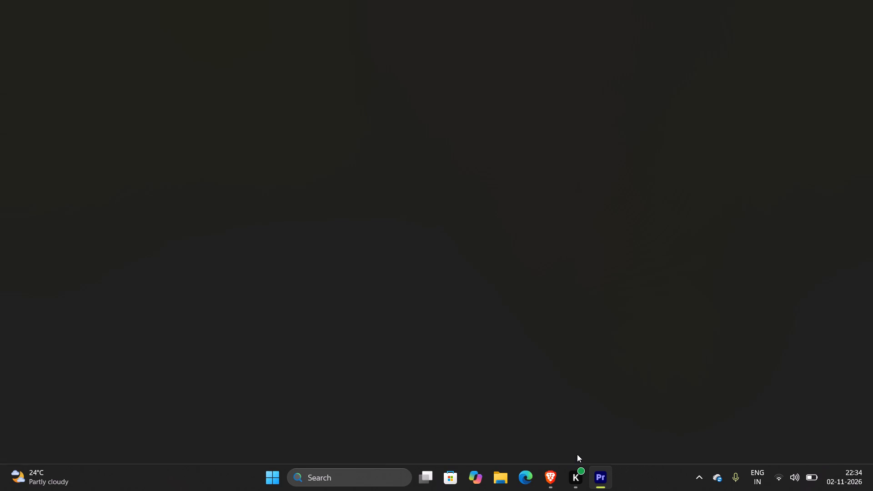
{"action": "left_click", "coordinate": [561, 285]}
{"action": "left_click", "coordinate": [561, 285]}
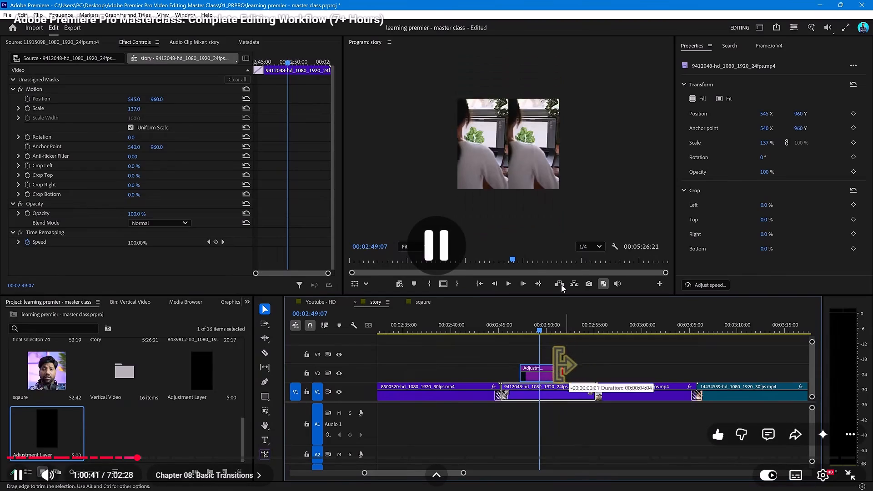
{"action": "key", "text": "alt+Tab"}
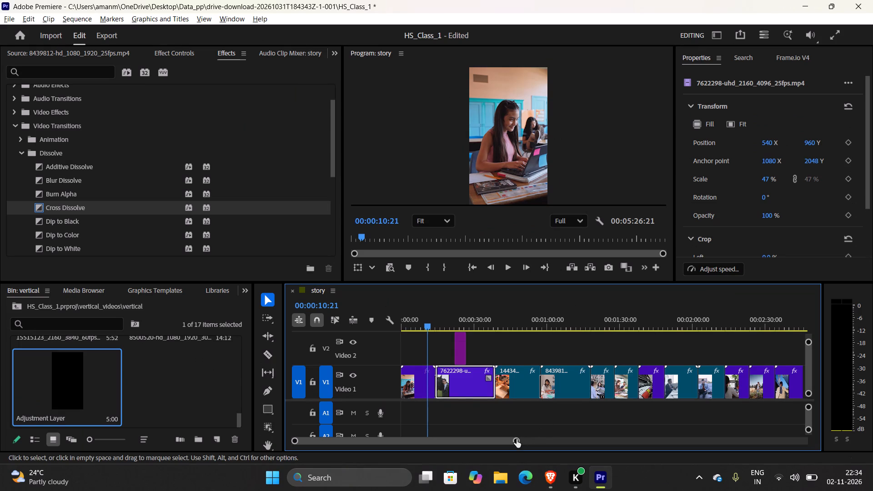
{"action": "left_click_drag", "start_coordinate": [517, 439], "coordinate": [455, 438]}
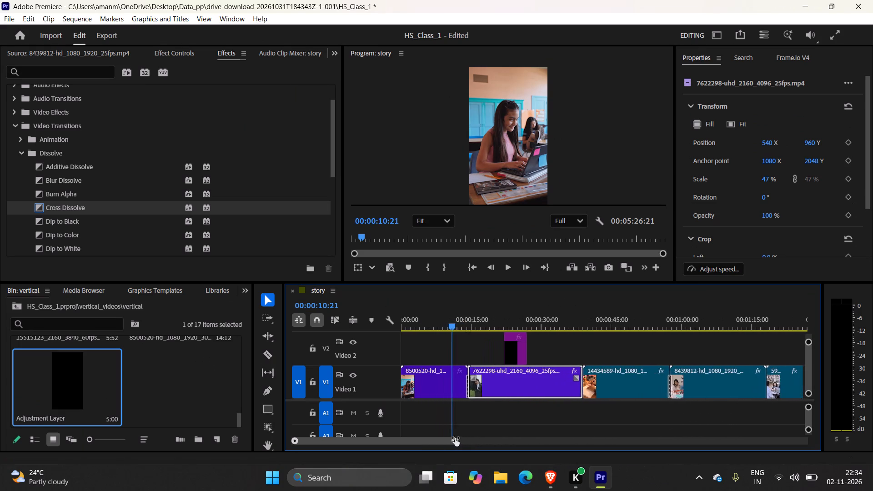
{"action": "left_click_drag", "start_coordinate": [455, 438], "coordinate": [436, 436]}
{"action": "key", "text": "alt+Tab"}
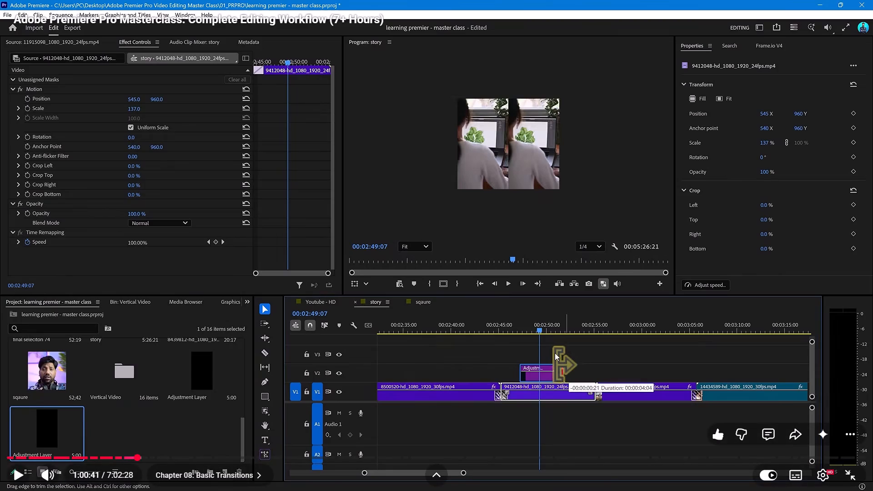
{"action": "key", "text": "alt+Tab"}
{"action": "key", "text": "alt+Tab"}
{"action": "left_click", "coordinate": [524, 366]}
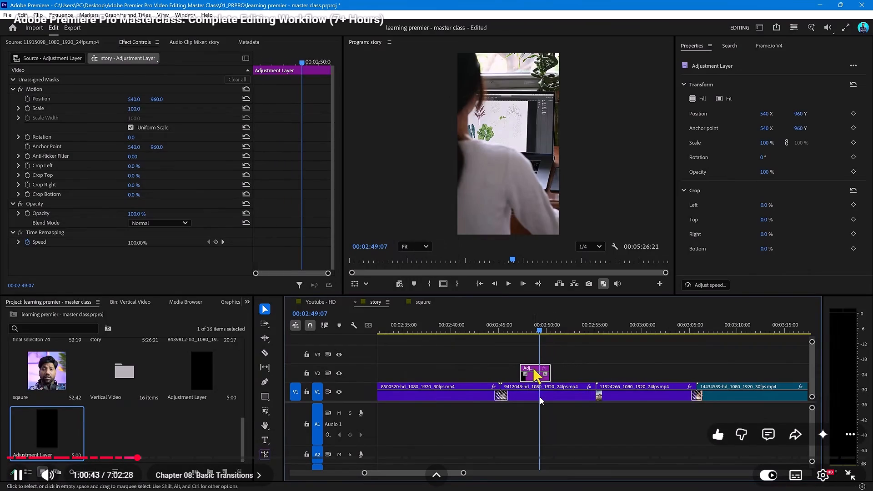
{"action": "key", "text": "alt+Tab"}
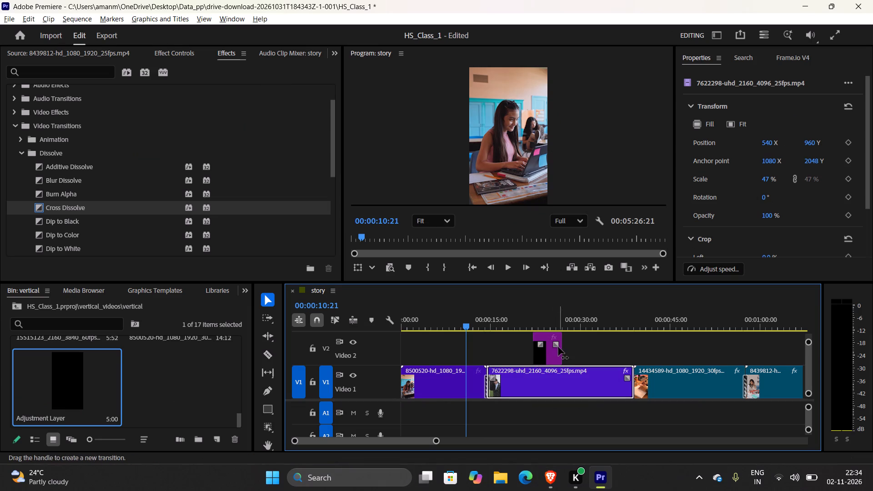
{"action": "left_click_drag", "start_coordinate": [562, 346], "coordinate": [548, 347]}
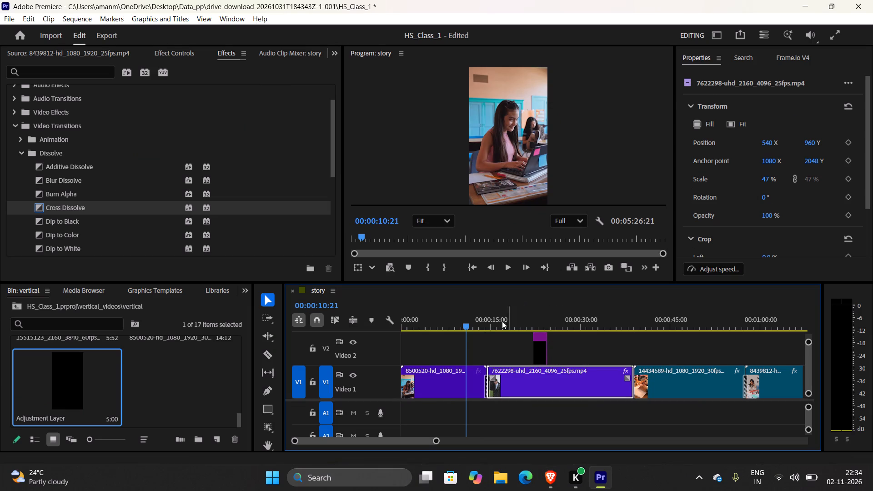
Scrub from the adjustment layer back to the first cut and play the transition into the horse clip.
{"action": "left_click_drag", "start_coordinate": [465, 326], "coordinate": [547, 330]}
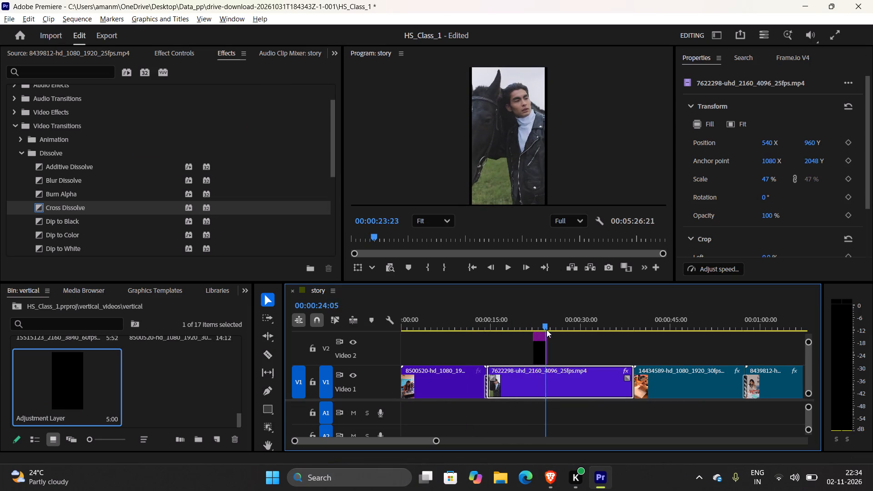
{"action": "left_click_drag", "start_coordinate": [547, 330], "coordinate": [493, 336]}
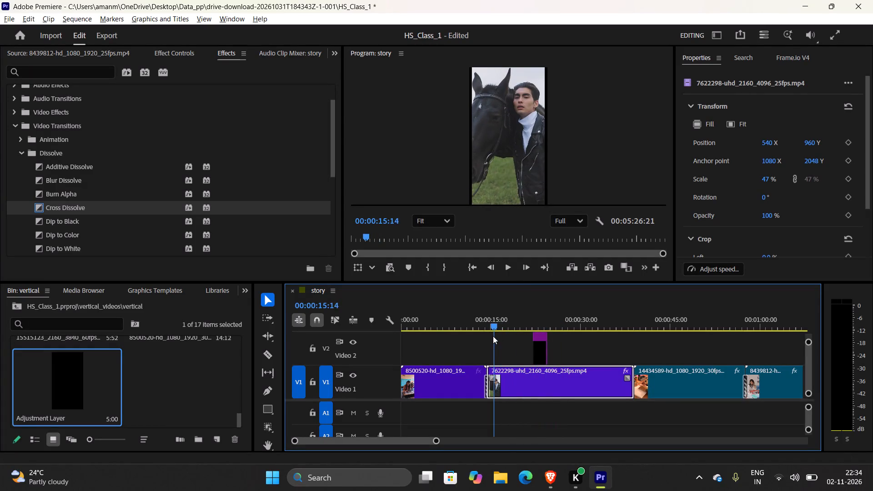
{"action": "left_click_drag", "start_coordinate": [493, 336], "coordinate": [492, 337]}
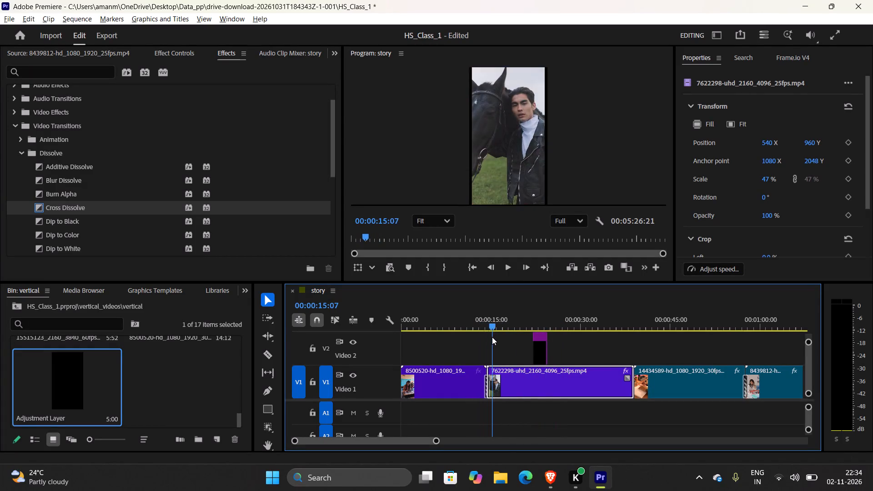
{"action": "left_click_drag", "start_coordinate": [492, 337], "coordinate": [482, 335]}
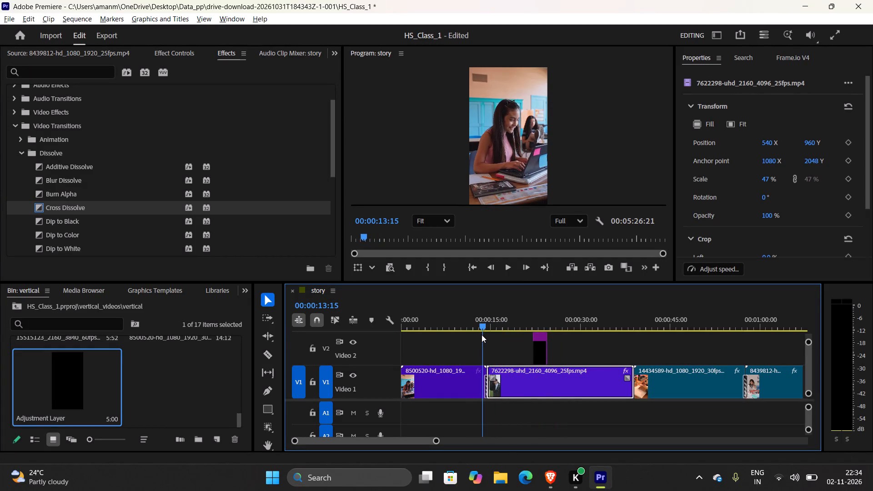
{"action": "left_click_drag", "start_coordinate": [482, 335], "coordinate": [481, 334]}
{"action": "key", "text": "space"}
{"action": "key", "text": "space"}
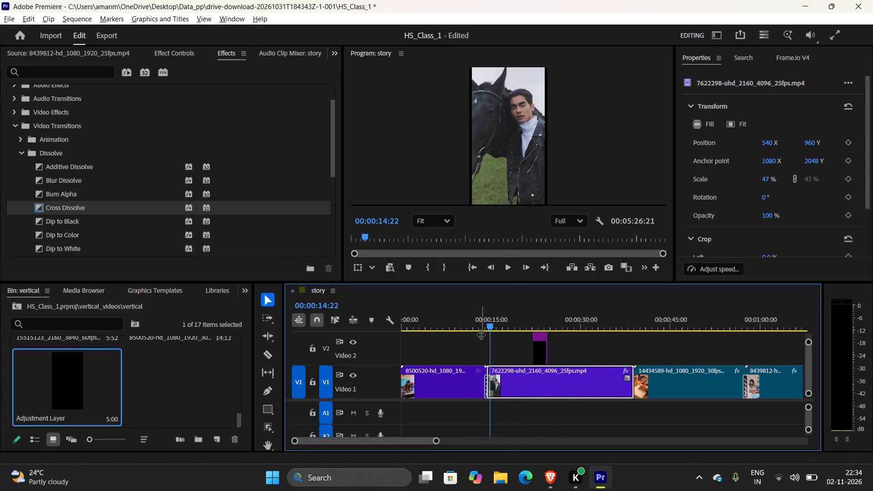
Watch the masterclass demonstration of duplicating the adjustment layer along Video 2, pausing at about 1:00:51.
{"action": "key", "text": "alt+Tab"}
{"action": "left_click", "coordinate": [512, 347]}
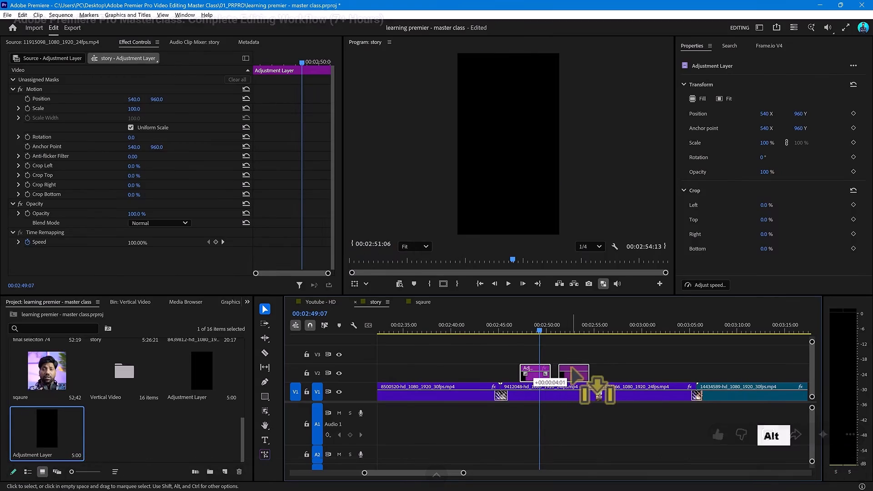
{"action": "left_click", "coordinate": [580, 349]}
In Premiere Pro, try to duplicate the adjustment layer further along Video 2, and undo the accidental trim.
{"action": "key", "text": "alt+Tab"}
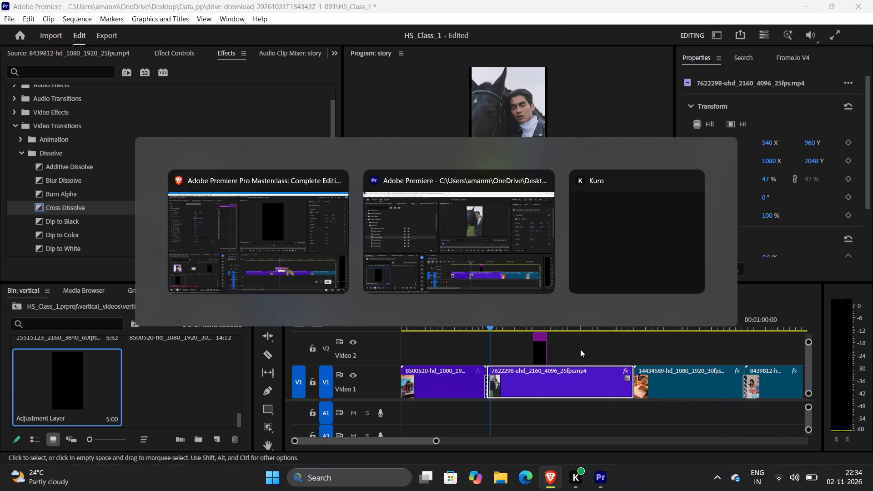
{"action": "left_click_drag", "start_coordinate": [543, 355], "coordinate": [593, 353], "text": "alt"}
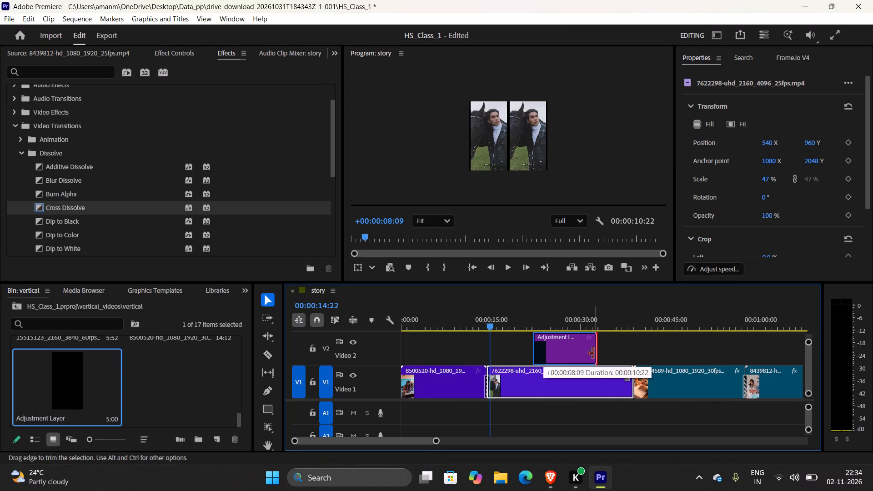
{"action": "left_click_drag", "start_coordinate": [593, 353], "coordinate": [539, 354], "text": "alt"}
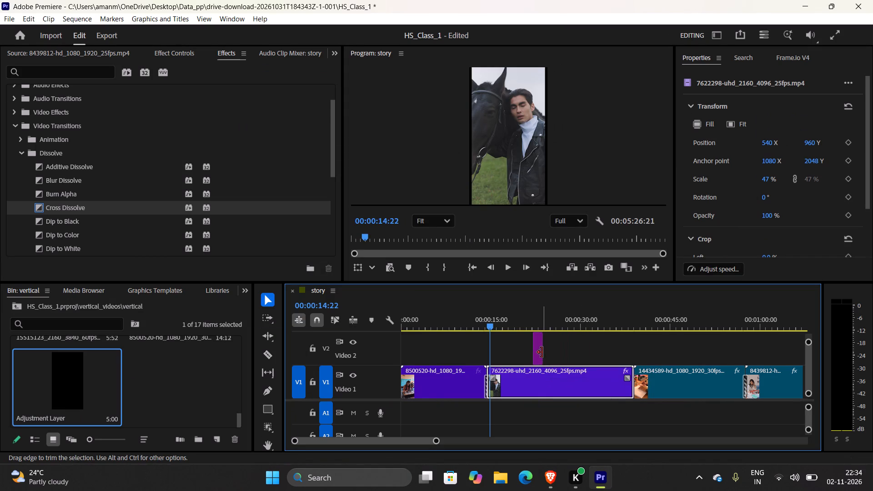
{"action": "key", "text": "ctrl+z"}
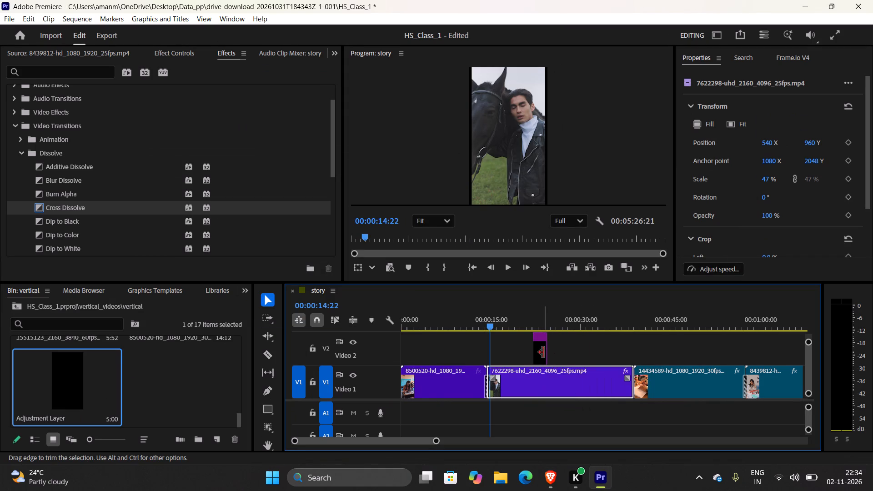
In Premiere Pro, duplicate the short adjustment layer on Video 2, placing the copy directly against the end of the original.
{"action": "left_click", "coordinate": [543, 352]}
{"action": "key", "text": "alt+Tab"}
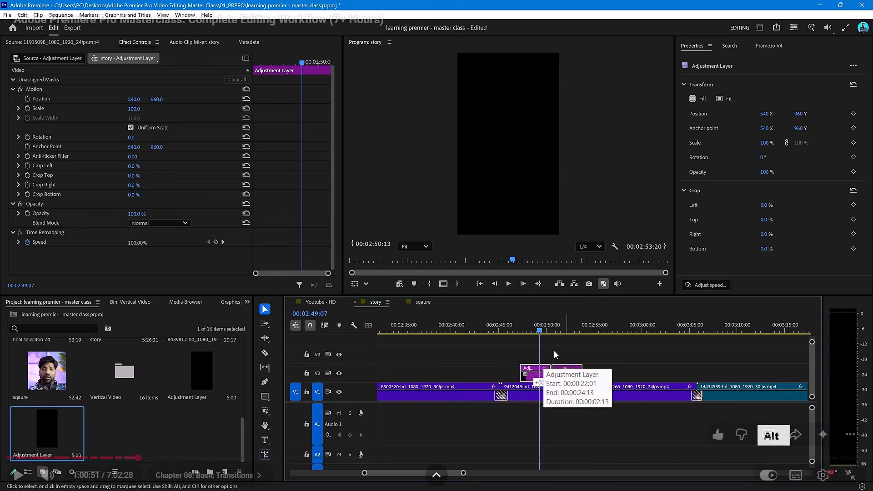
{"action": "key", "text": "alt+Tab"}
{"action": "left_click", "coordinate": [537, 351]}
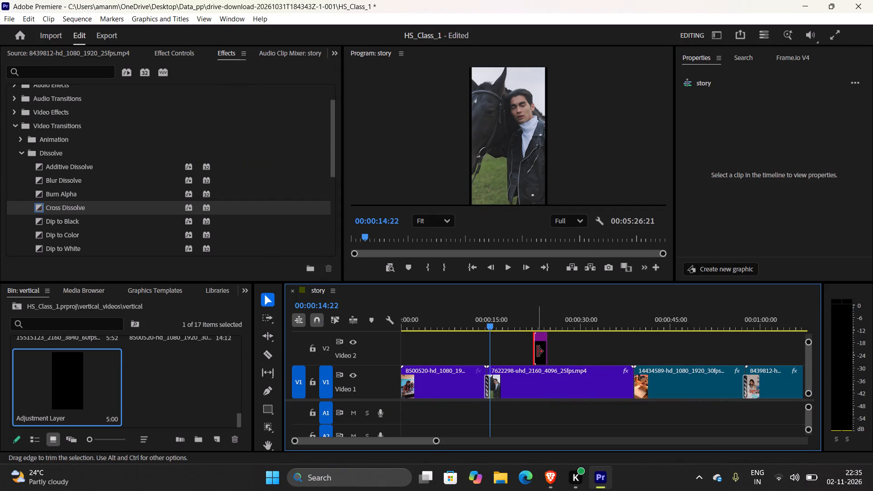
{"action": "left_click", "coordinate": [266, 304]}
{"action": "left_click", "coordinate": [547, 350]}
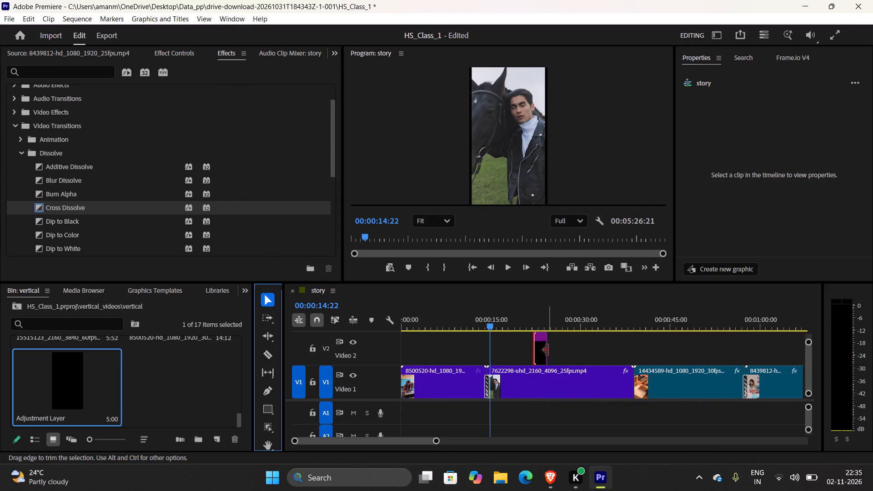
{"action": "left_click", "coordinate": [543, 350]}
{"action": "left_click", "coordinate": [537, 281]}
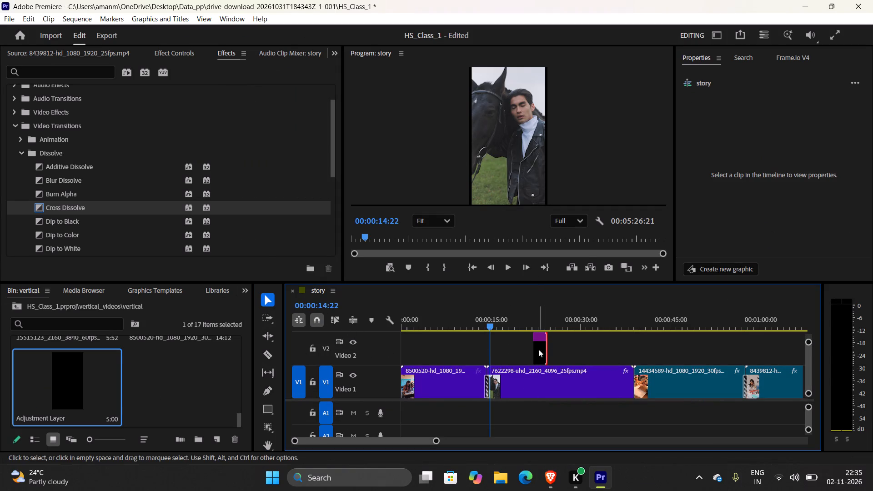
{"action": "left_click", "coordinate": [538, 360]}
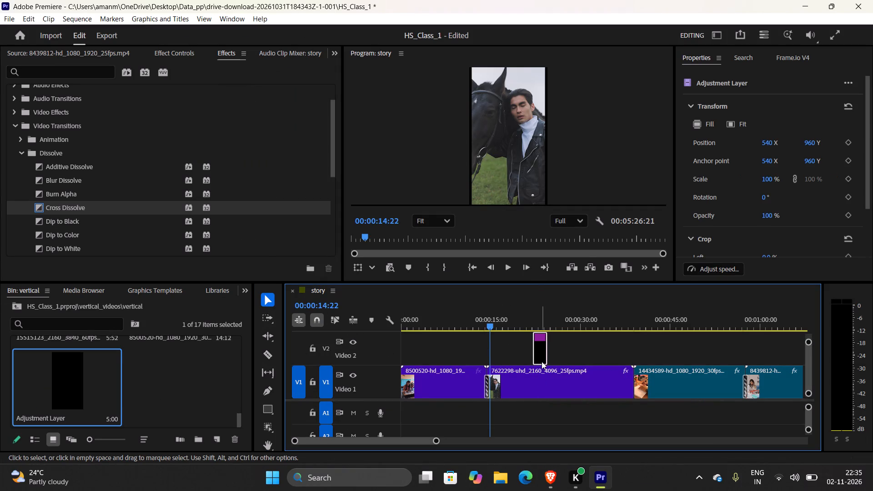
{"action": "left_click_drag", "start_coordinate": [541, 351], "coordinate": [553, 351], "text": "alt"}
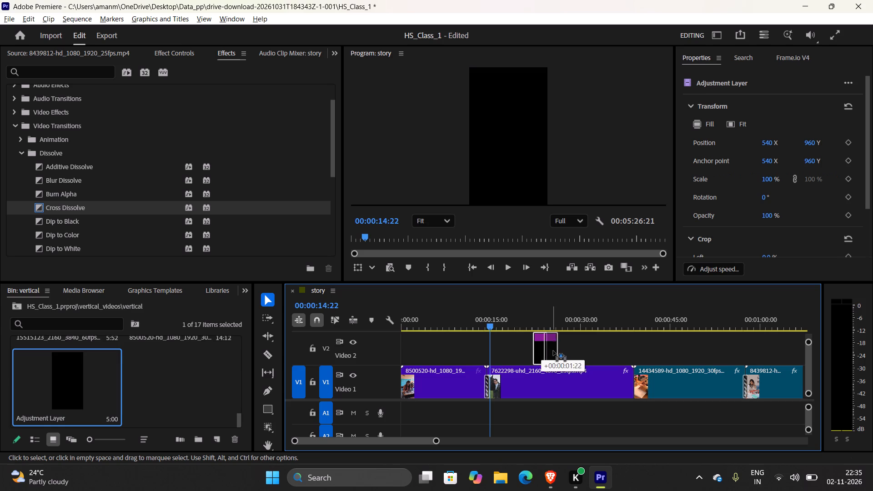
{"action": "left_click_drag", "start_coordinate": [553, 351], "coordinate": [556, 351], "text": "alt"}
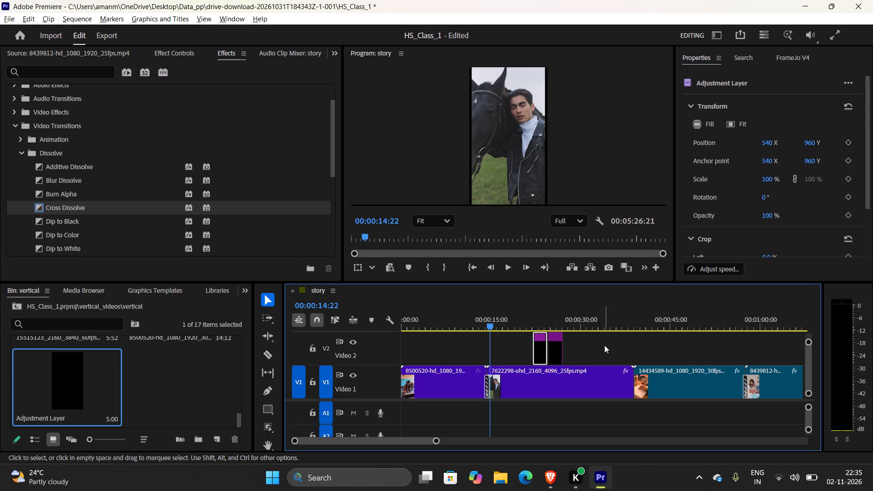
Resume the masterclass and watch how the two adjacent adjustment layers are handled, up to about 1:00:59.
{"action": "key", "text": "alt+Tab"}
{"action": "left_click", "coordinate": [482, 337]}
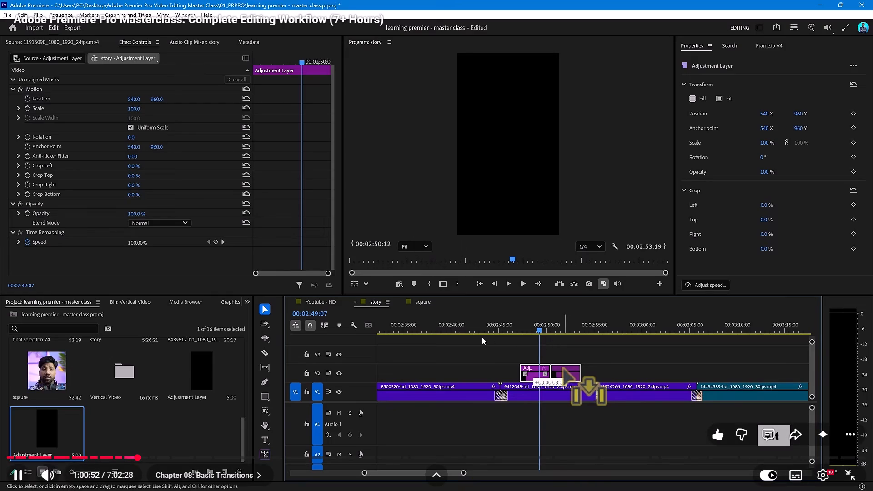
{"action": "left_click", "coordinate": [526, 388]}
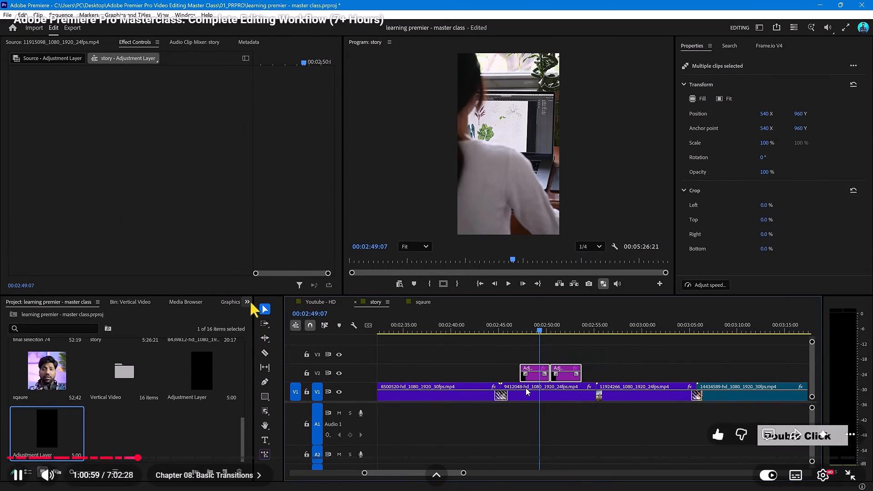
{"action": "key", "text": "alt+Tab"}
Lengthen both adjustment layers on Video 2 outward, starting the first near 00:00:20 and ending the second near 00:00:28.
{"action": "scroll", "coordinate": [576, 367], "scroll_direction": "up", "scroll_amount": 1}
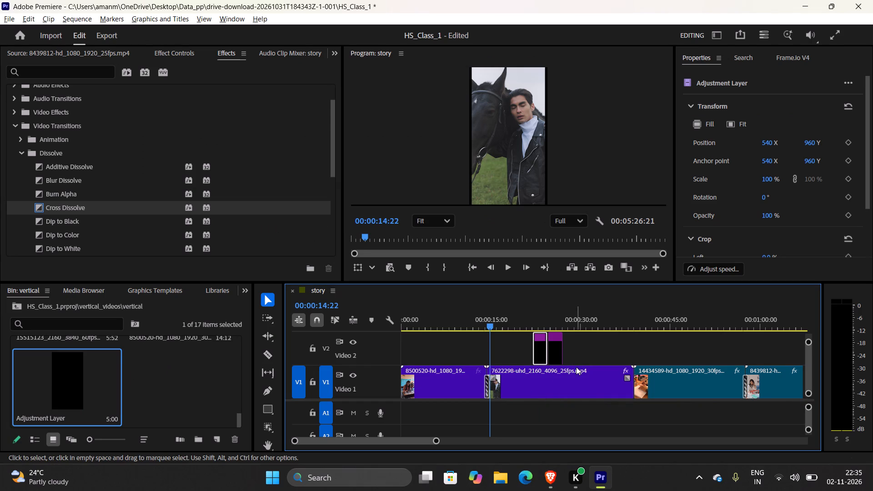
{"action": "scroll", "coordinate": [576, 367], "scroll_direction": "up", "scroll_amount": 2}
{"action": "left_click_drag", "start_coordinate": [435, 438], "coordinate": [461, 437]}
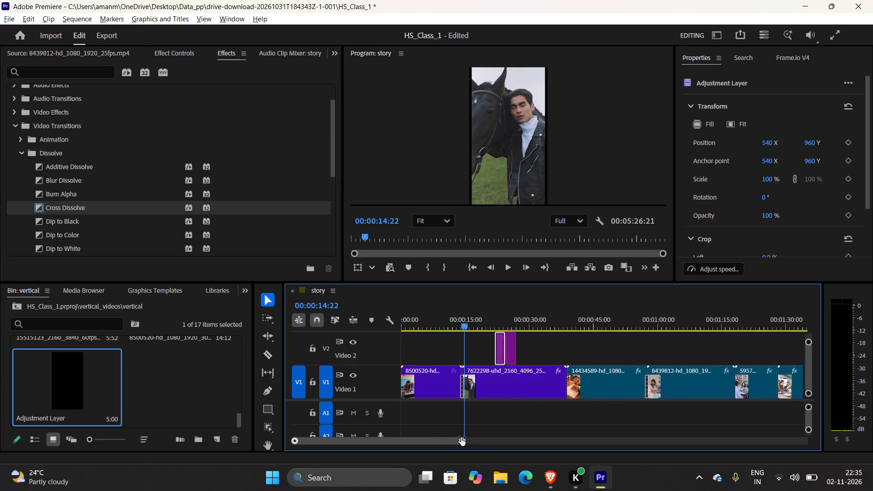
{"action": "left_click_drag", "start_coordinate": [461, 437], "coordinate": [377, 436]}
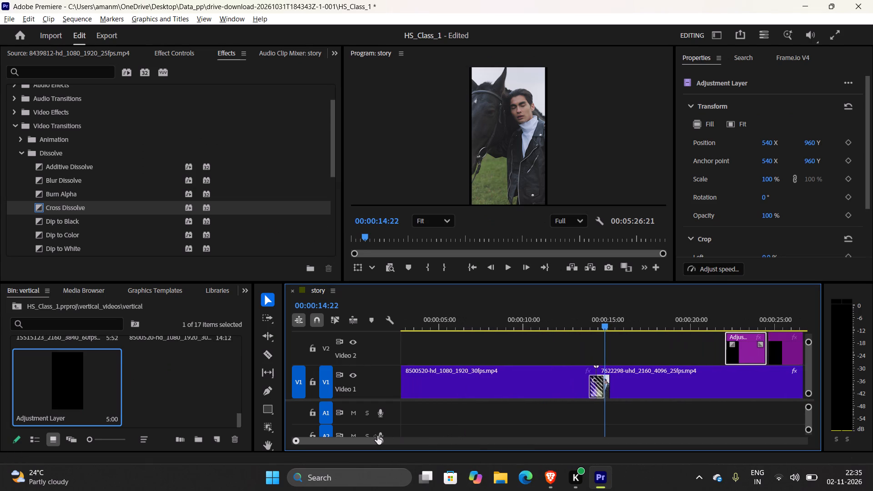
{"action": "left_click_drag", "start_coordinate": [377, 436], "coordinate": [408, 437]}
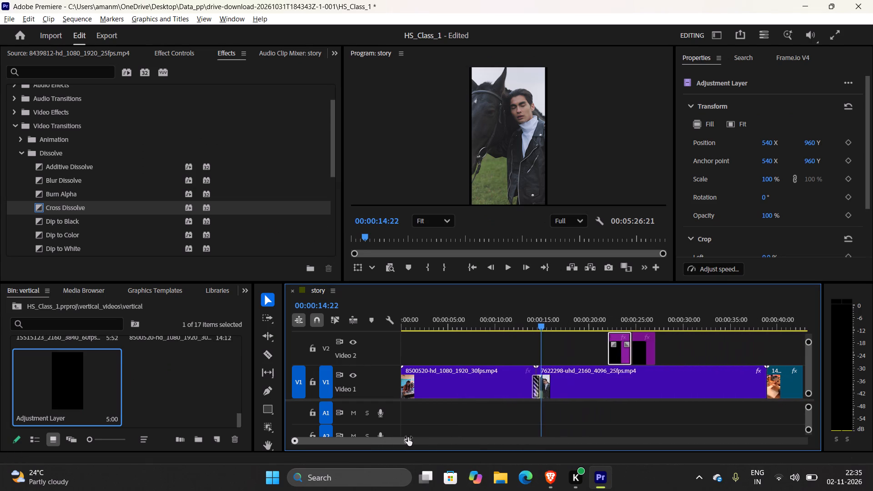
{"action": "left_click_drag", "start_coordinate": [408, 437], "coordinate": [413, 437]}
{"action": "key", "text": "alt+Tab"}
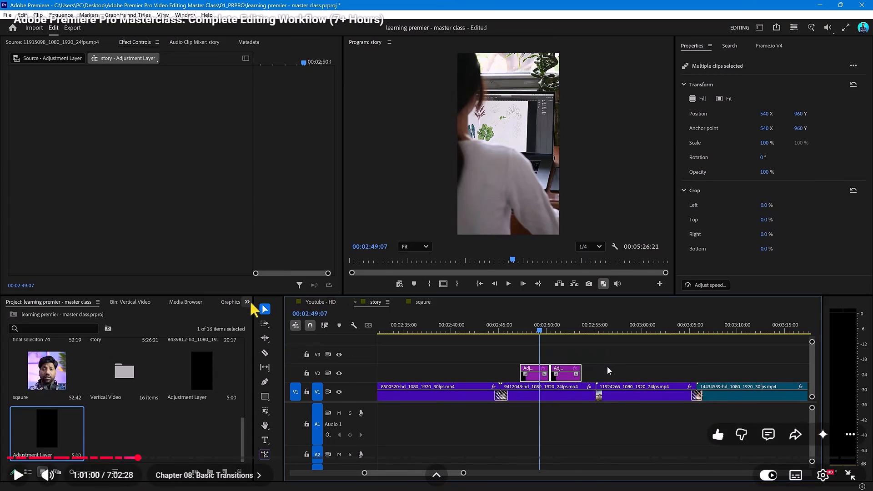
{"action": "key", "text": "alt+Tab"}
{"action": "left_click", "coordinate": [594, 352]}
{"action": "left_click_drag", "start_coordinate": [587, 342], "coordinate": [582, 344]}
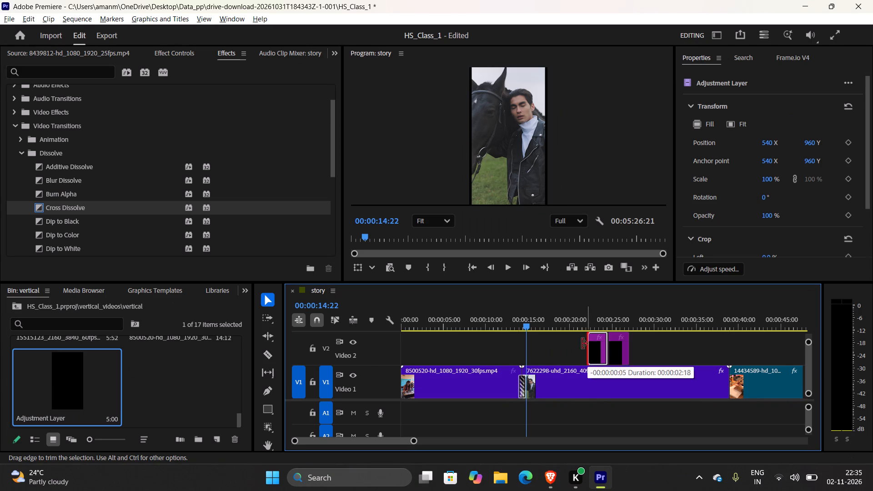
{"action": "left_click_drag", "start_coordinate": [582, 344], "coordinate": [573, 345]}
{"action": "left_click_drag", "start_coordinate": [627, 345], "coordinate": [636, 345]}
Watch the masterclass demonstration up to the leak effects search, pausing at about 1:01:24.
{"action": "key", "text": "alt+Tab"}
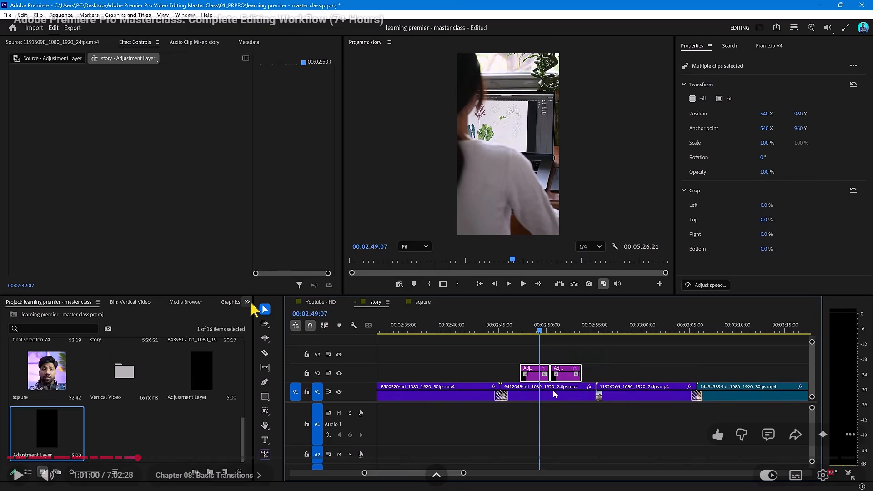
{"action": "left_click", "coordinate": [553, 390]}
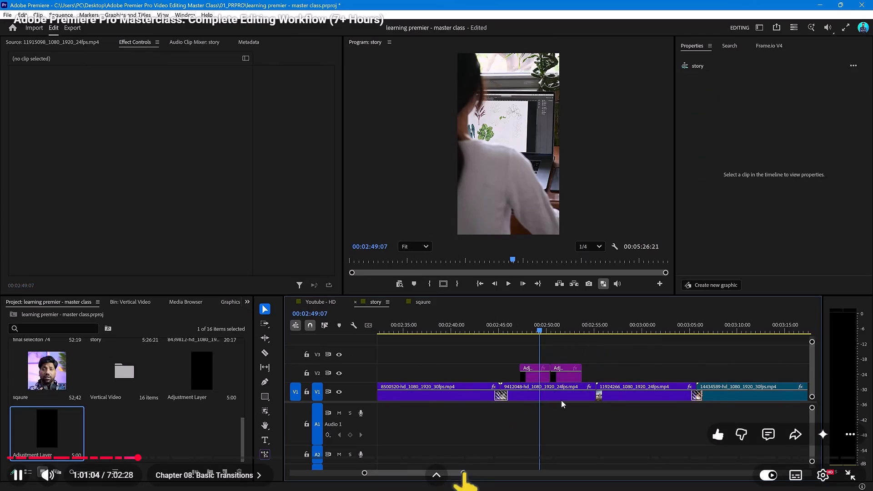
{"action": "key", "text": "alt+Tab"}
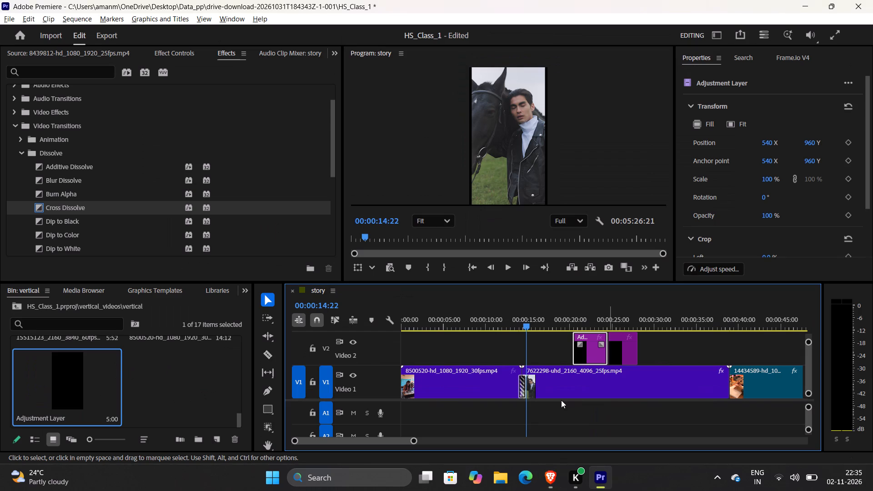
{"action": "key", "text": "alt+Tab"}
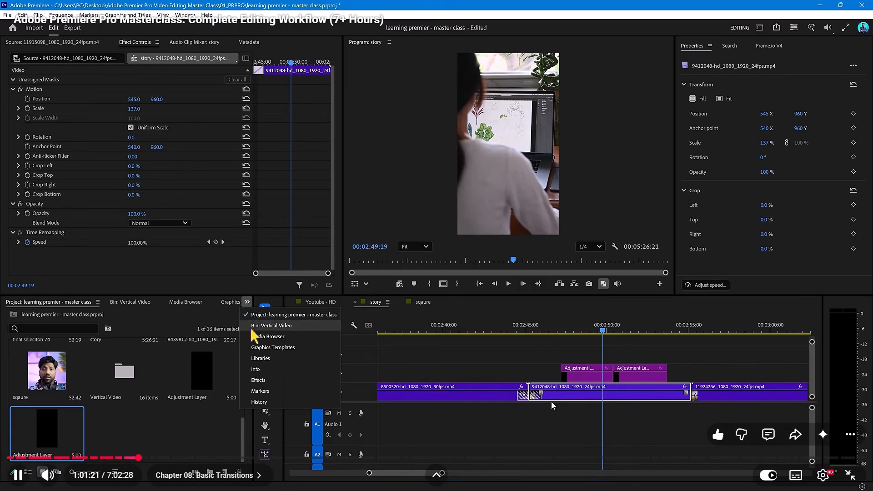
{"action": "left_click", "coordinate": [383, 392]}
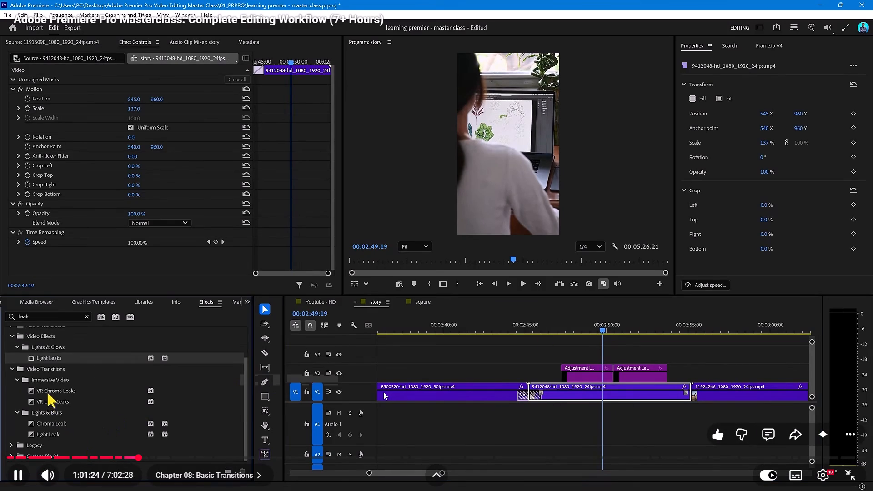
{"action": "key", "text": "alt+Tab"}
In Premiere Pro, search the effects library for "leak".
{"action": "left_click", "coordinate": [230, 55]}
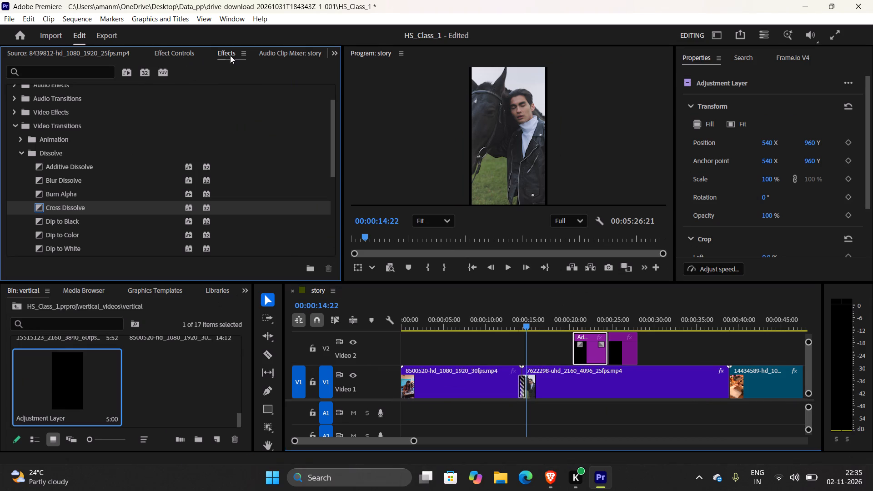
{"action": "key", "text": "alt+Tab"}
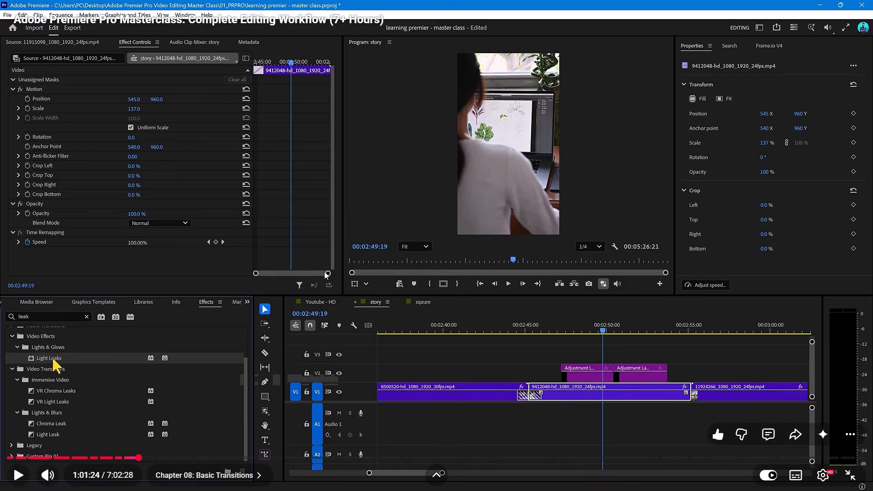
{"action": "key", "text": "alt+Tab"}
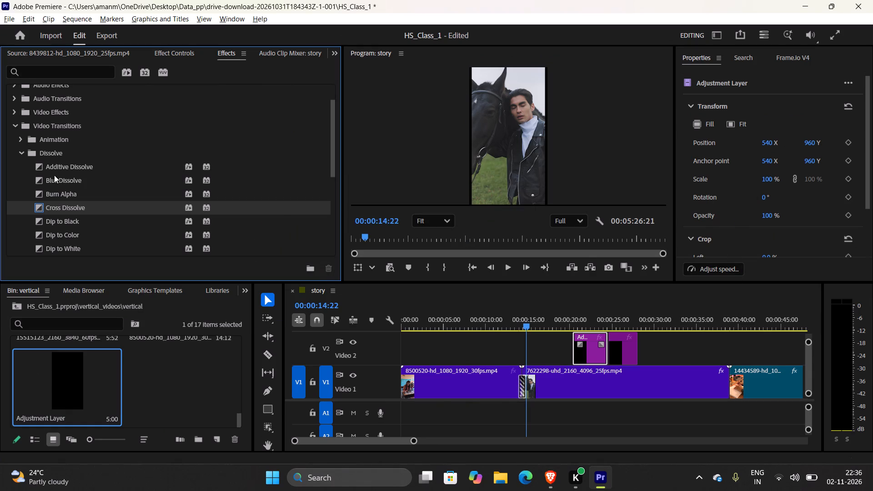
{"action": "key", "text": "alt+Tab"}
{"action": "key", "text": "alt+Tab"}
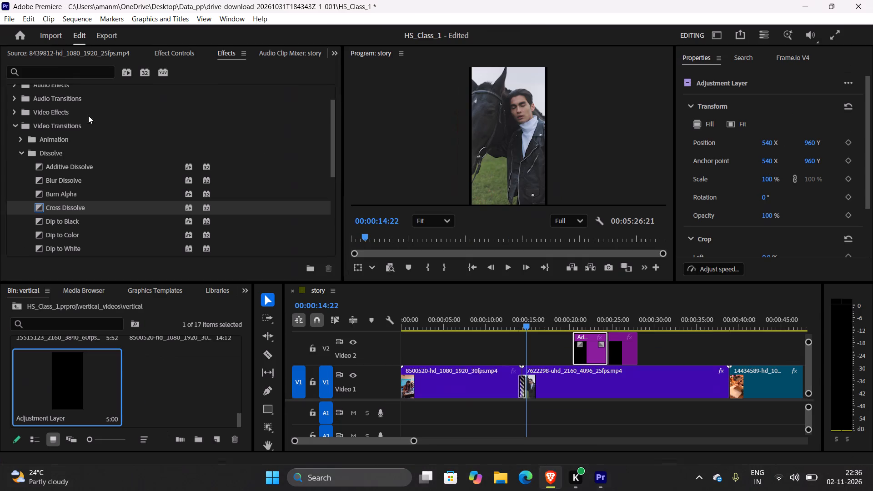
{"action": "left_click", "coordinate": [55, 74]}
{"action": "type", "text": "lak"}
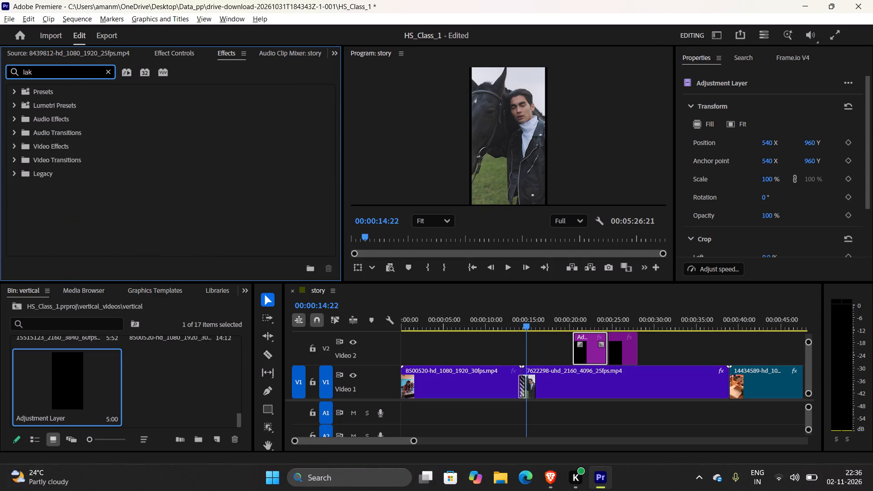
{"action": "key", "text": "BackSpace"}
{"action": "key", "text": "BackSpace"}
{"action": "type", "text": "ewa"}
{"action": "key", "text": "BackSpace"}
{"action": "key", "text": "BackSpace"}
{"action": "key", "text": "BackSpace"}
{"action": "type", "text": "ea"}
{"action": "key", "text": "k"}
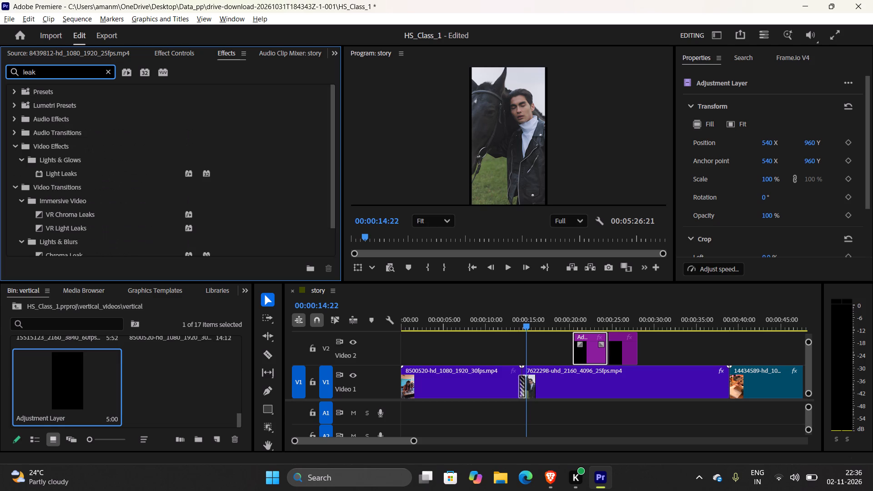
Check the masterclass to about 1:01:27 and set VR Light Leaks as the default transition in Premiere Pro.
{"action": "key", "text": "alt+Tab"}
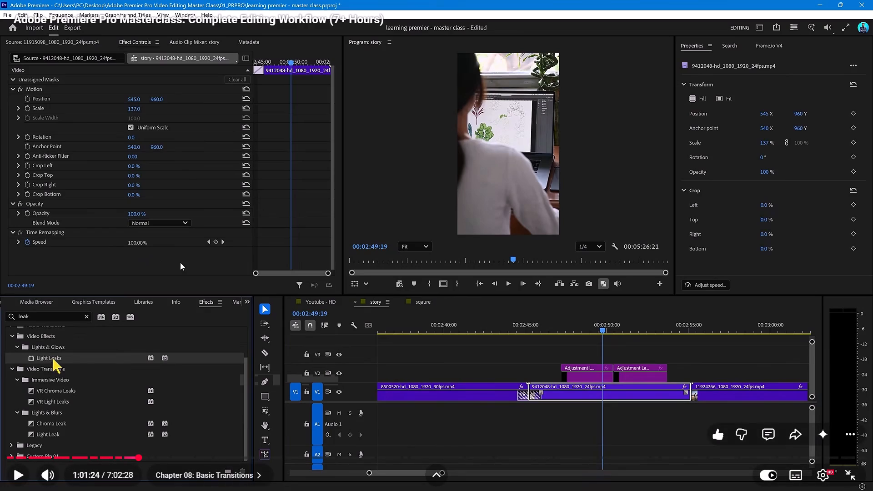
{"action": "left_click", "coordinate": [199, 268]}
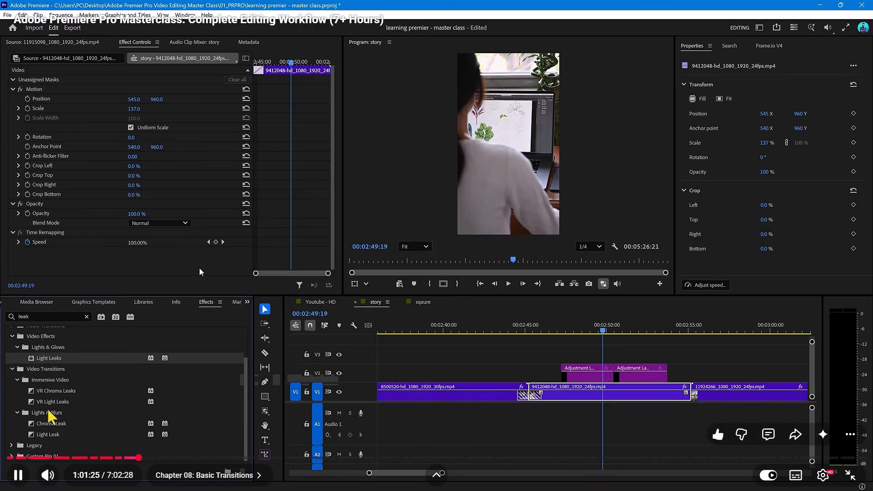
{"action": "left_click", "coordinate": [199, 268]}
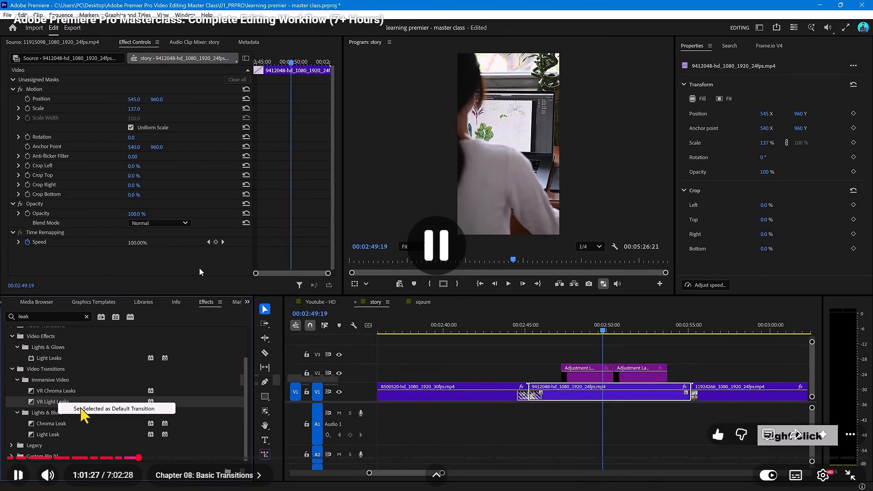
{"action": "key", "text": "alt+Tab"}
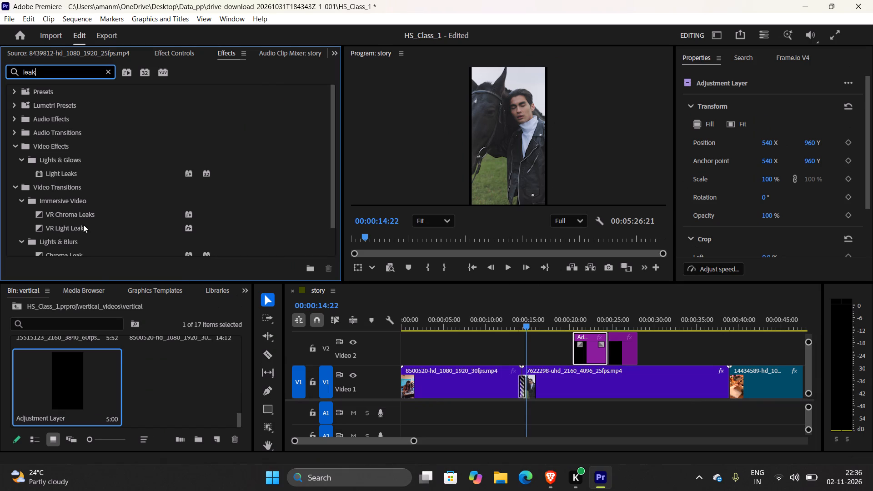
{"action": "key", "text": "alt+Tab"}
{"action": "key", "text": "alt+Tab"}
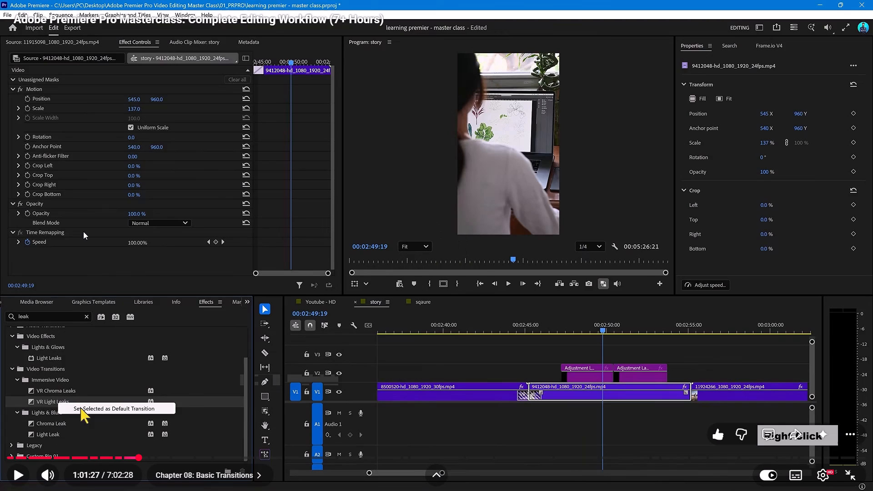
{"action": "right_click", "coordinate": [79, 230]}
{"action": "left_click", "coordinate": [119, 239]}
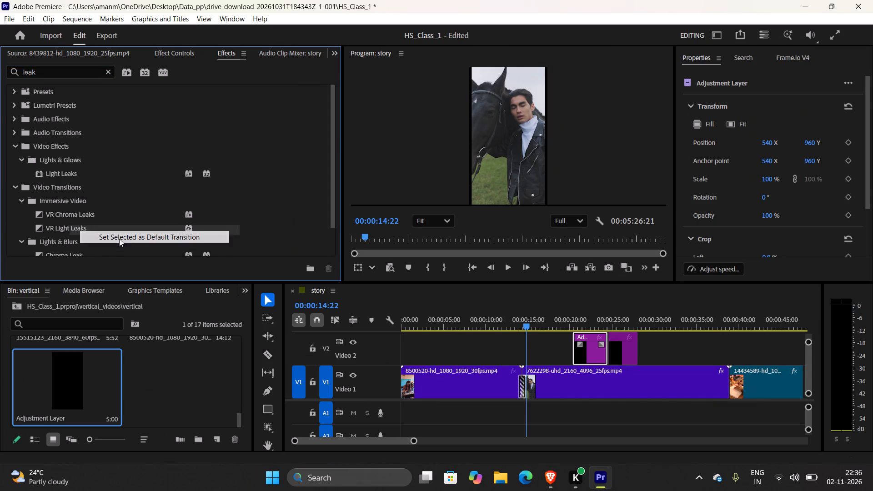
Apply the default transition at the cut between the two adjustment layers on Video 2.
{"action": "right_click", "coordinate": [606, 351]}
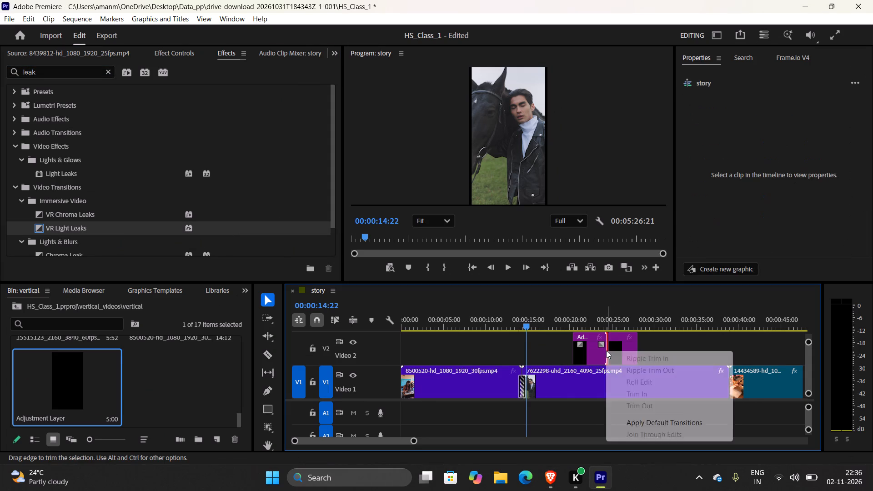
{"action": "left_click", "coordinate": [639, 421]}
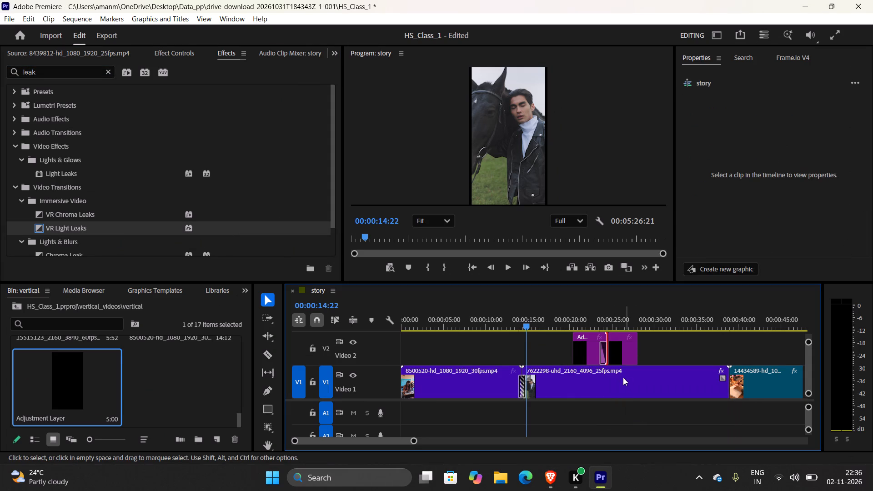
Watch the masterclass demonstration of placing and stretching the VR Light Leaks transition, pausing at about 1:01:35.
{"action": "key", "text": "alt+Tab"}
{"action": "left_click", "coordinate": [507, 378]}
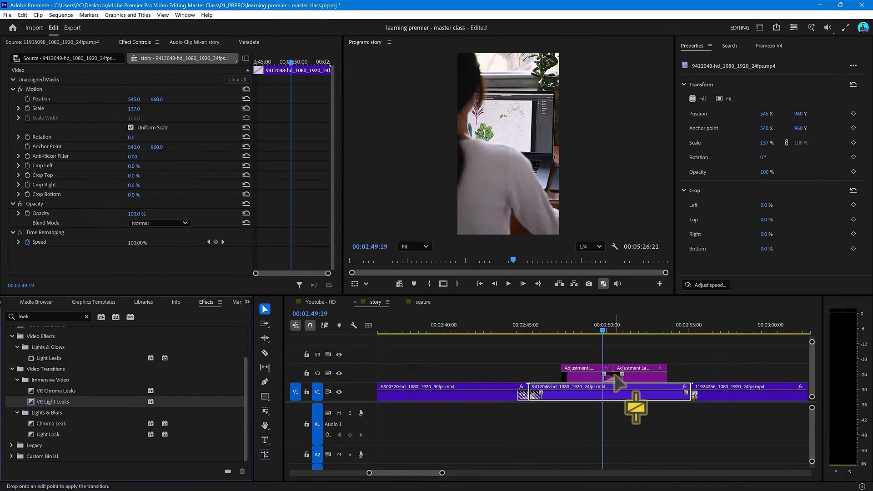
{"action": "left_click", "coordinate": [518, 404]}
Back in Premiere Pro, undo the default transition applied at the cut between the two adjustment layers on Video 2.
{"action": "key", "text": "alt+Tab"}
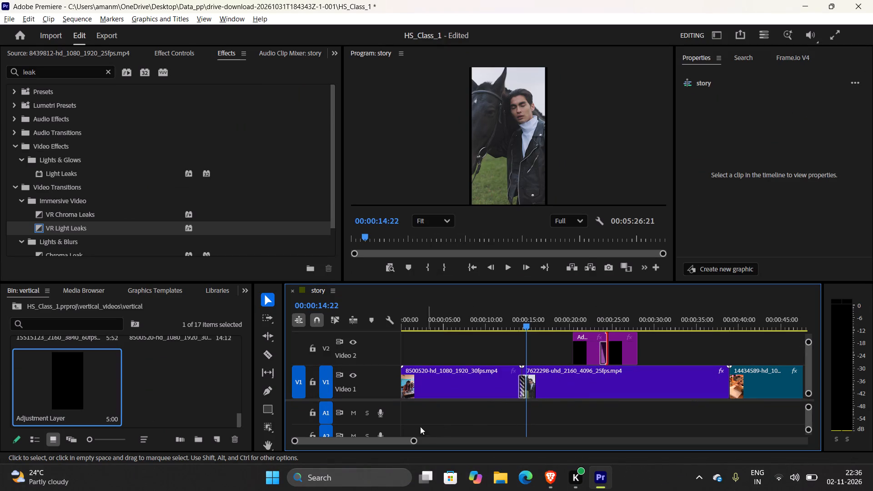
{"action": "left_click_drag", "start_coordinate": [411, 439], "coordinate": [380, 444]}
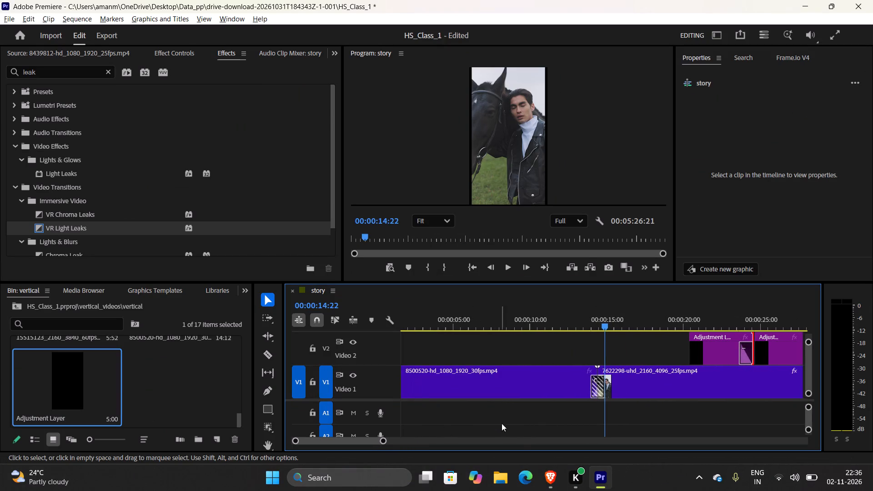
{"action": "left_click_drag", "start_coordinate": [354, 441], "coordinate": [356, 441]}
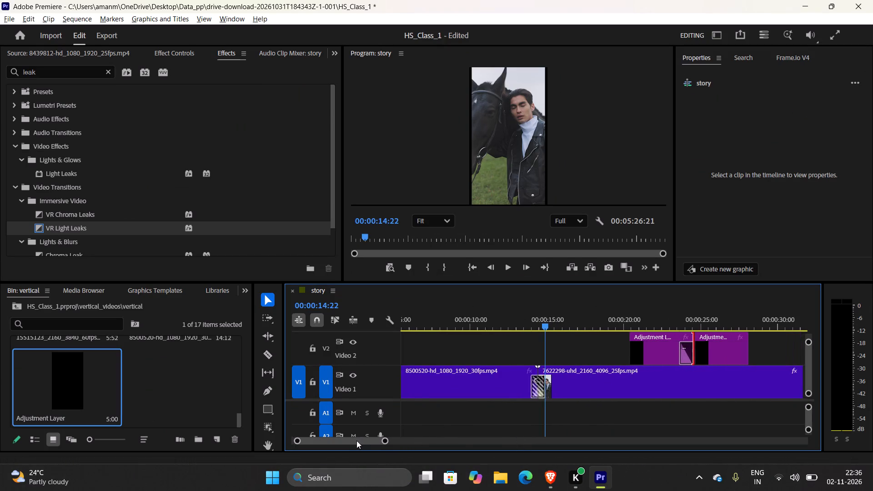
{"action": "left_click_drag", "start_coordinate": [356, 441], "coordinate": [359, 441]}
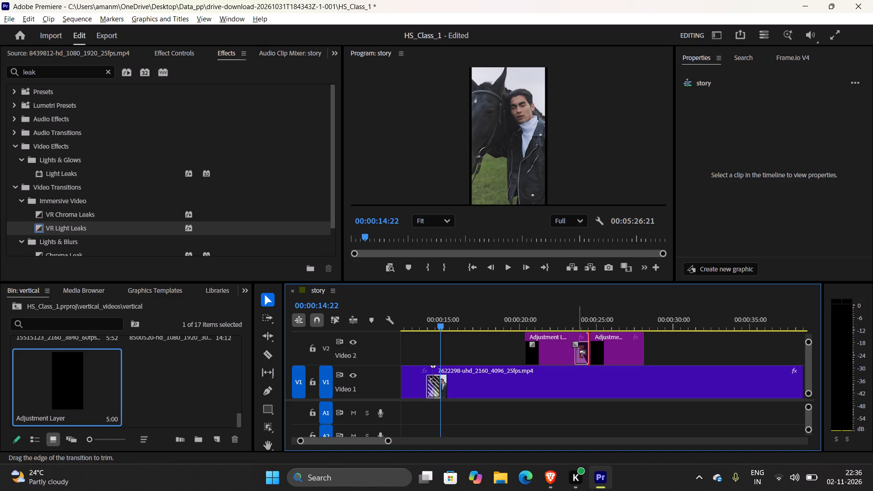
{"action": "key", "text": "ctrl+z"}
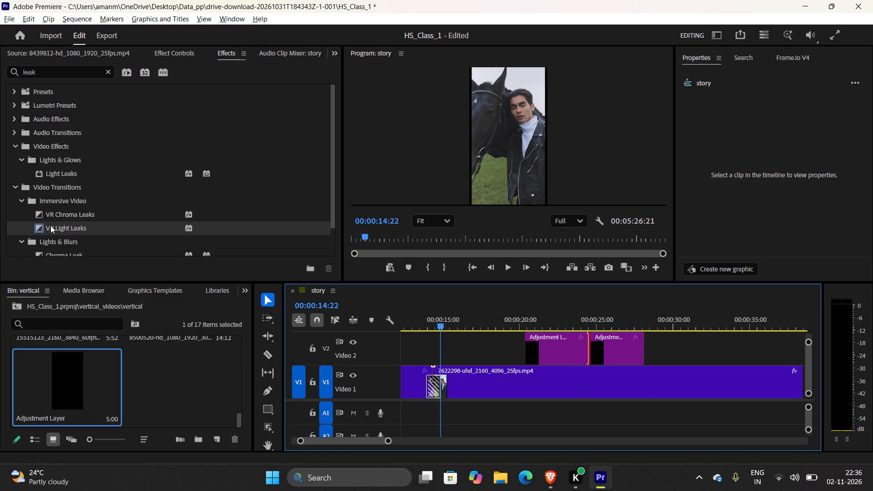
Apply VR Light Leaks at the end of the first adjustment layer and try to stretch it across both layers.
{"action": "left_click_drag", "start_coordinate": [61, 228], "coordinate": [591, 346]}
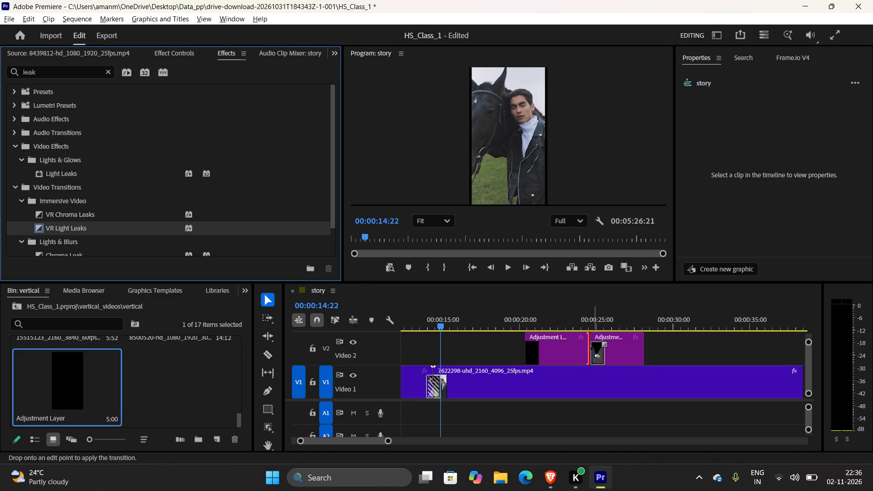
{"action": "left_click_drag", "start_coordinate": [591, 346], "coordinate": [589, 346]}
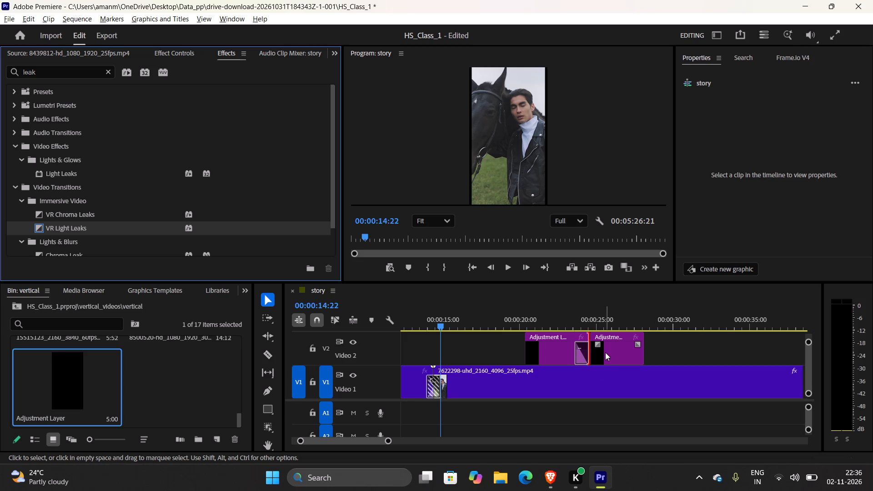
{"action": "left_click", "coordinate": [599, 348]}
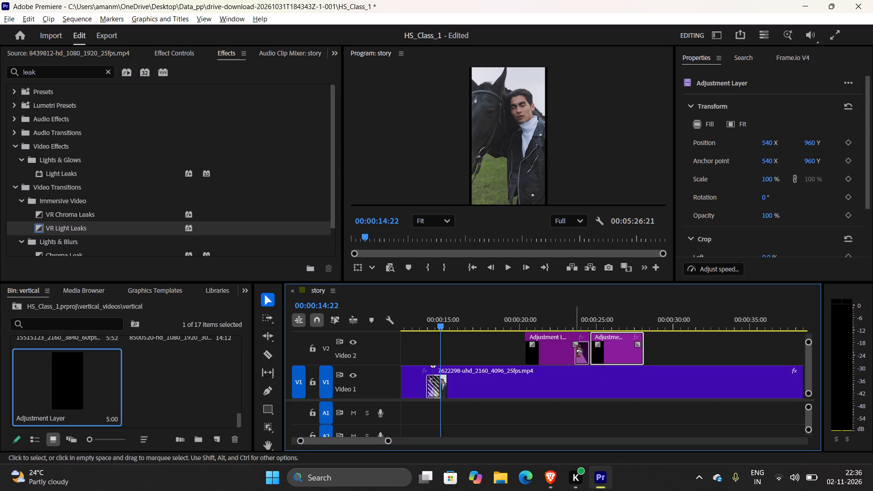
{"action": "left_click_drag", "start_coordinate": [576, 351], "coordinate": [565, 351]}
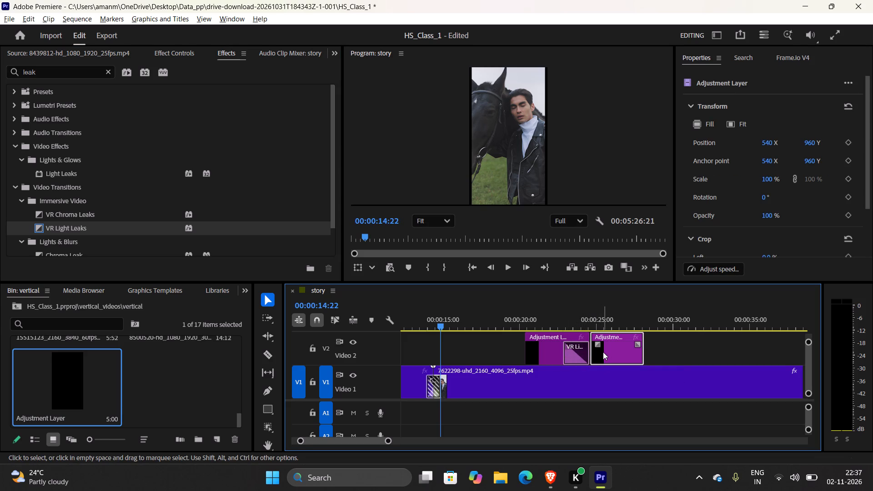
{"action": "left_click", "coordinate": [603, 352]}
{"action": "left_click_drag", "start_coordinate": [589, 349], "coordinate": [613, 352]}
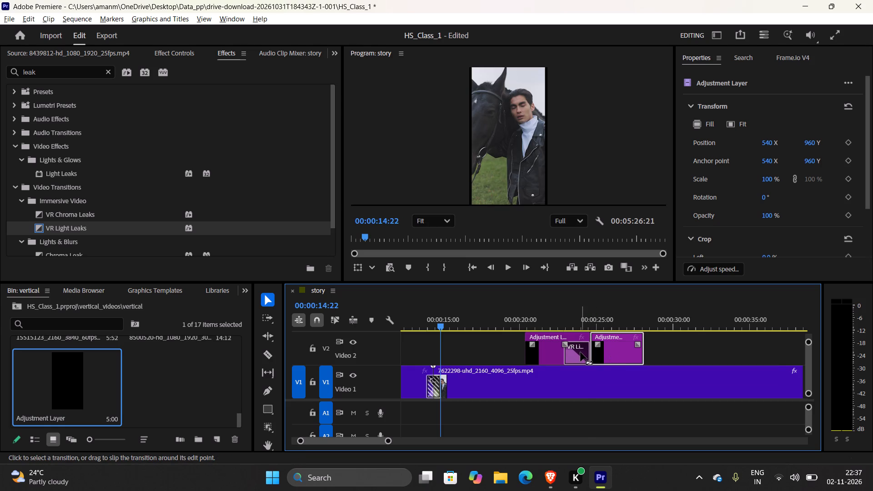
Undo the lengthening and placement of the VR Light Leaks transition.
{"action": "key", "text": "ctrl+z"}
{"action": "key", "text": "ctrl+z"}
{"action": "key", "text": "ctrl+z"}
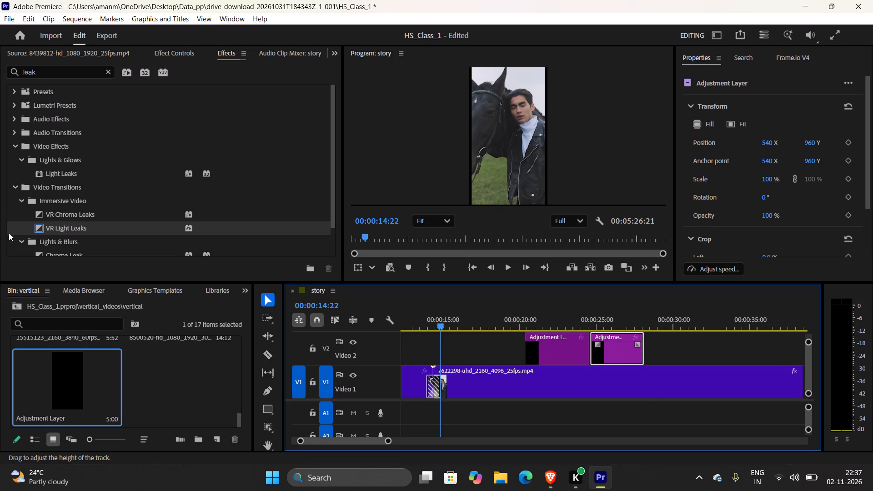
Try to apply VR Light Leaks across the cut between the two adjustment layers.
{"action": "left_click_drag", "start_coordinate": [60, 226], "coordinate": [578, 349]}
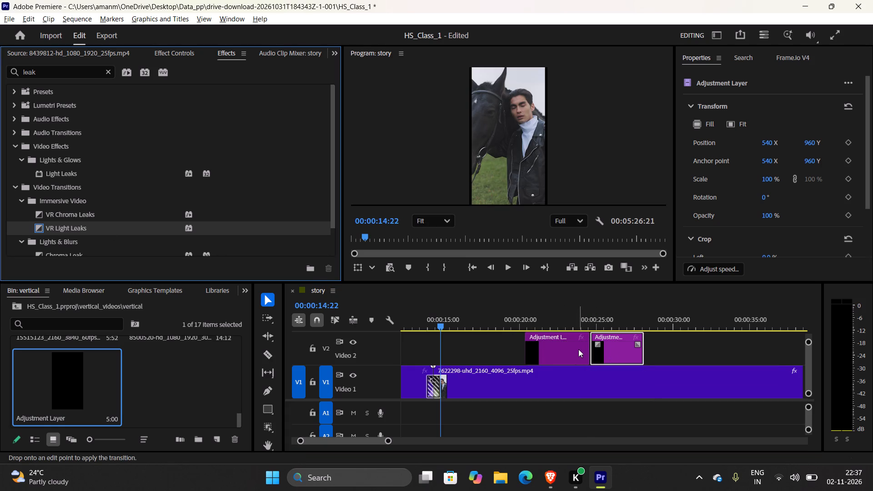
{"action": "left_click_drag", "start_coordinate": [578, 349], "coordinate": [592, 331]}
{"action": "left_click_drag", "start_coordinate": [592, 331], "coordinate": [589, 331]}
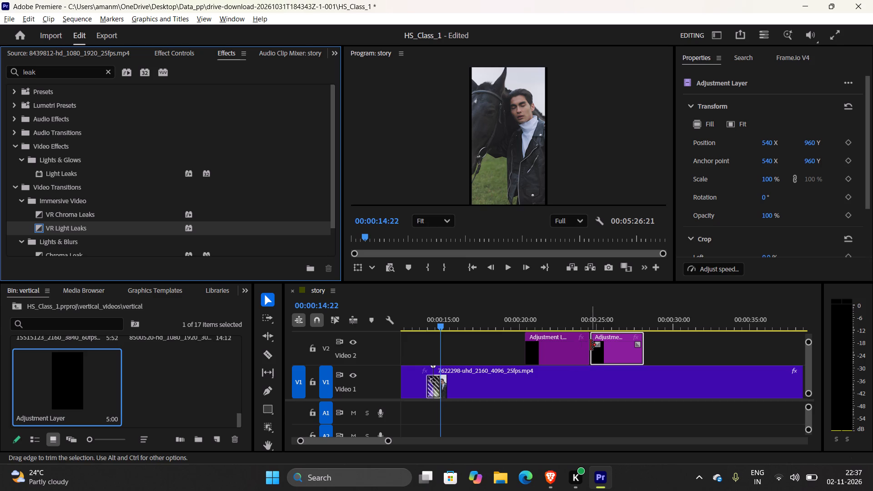
Rewind the masterclass to about 1:01:31 to recheck how VR Light Leaks is placed between the adjustment layers.
{"action": "key", "text": "alt+Tab"}
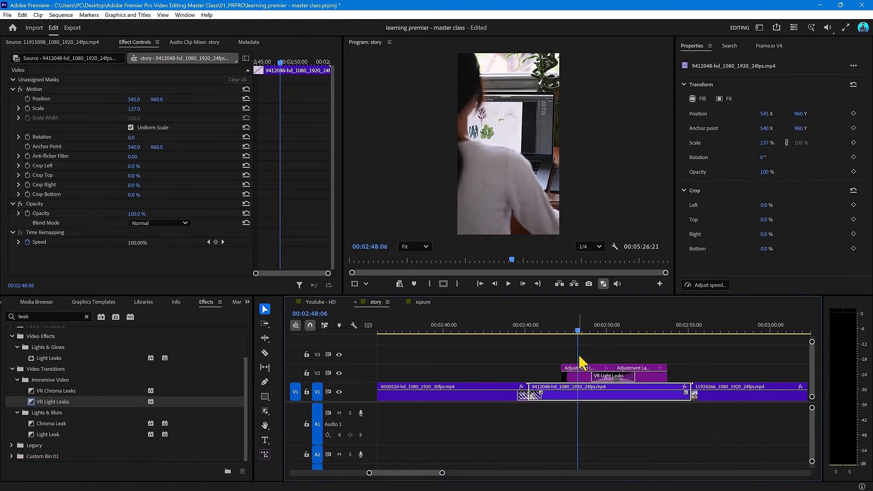
{"action": "key", "text": "Left"}
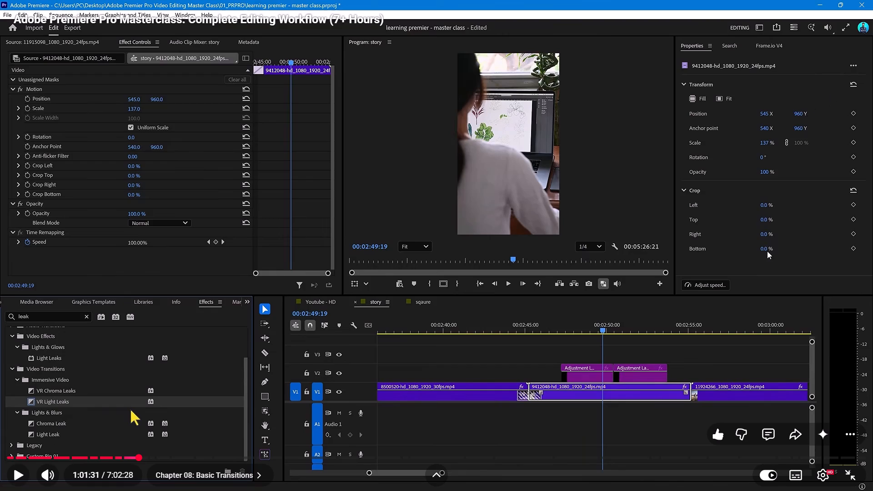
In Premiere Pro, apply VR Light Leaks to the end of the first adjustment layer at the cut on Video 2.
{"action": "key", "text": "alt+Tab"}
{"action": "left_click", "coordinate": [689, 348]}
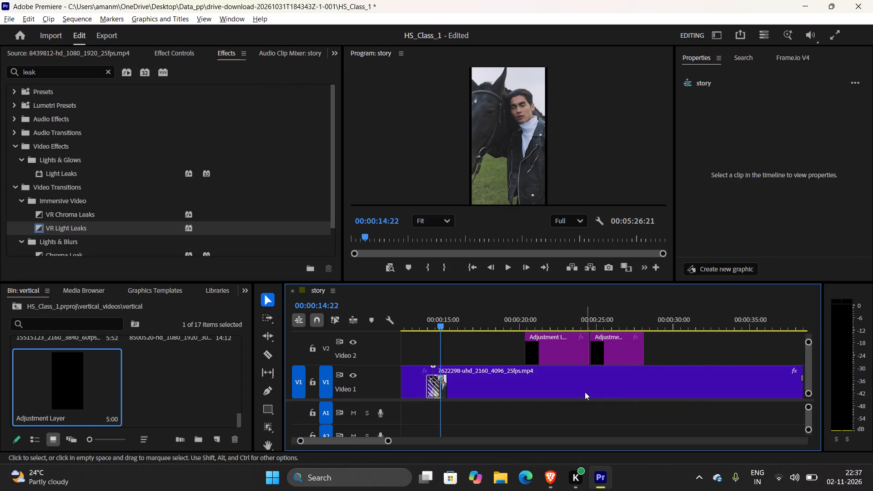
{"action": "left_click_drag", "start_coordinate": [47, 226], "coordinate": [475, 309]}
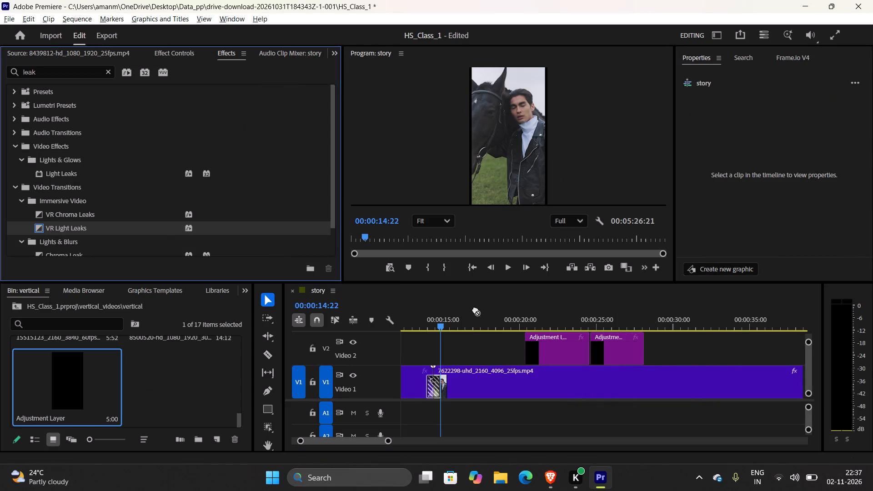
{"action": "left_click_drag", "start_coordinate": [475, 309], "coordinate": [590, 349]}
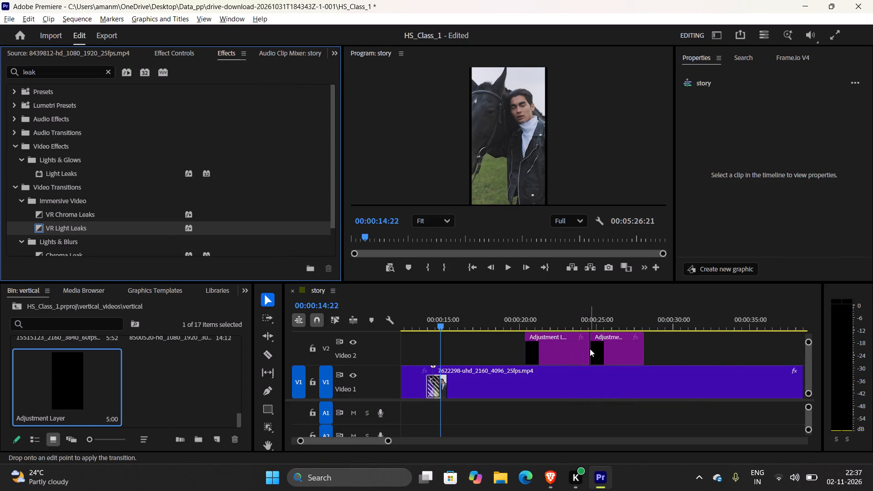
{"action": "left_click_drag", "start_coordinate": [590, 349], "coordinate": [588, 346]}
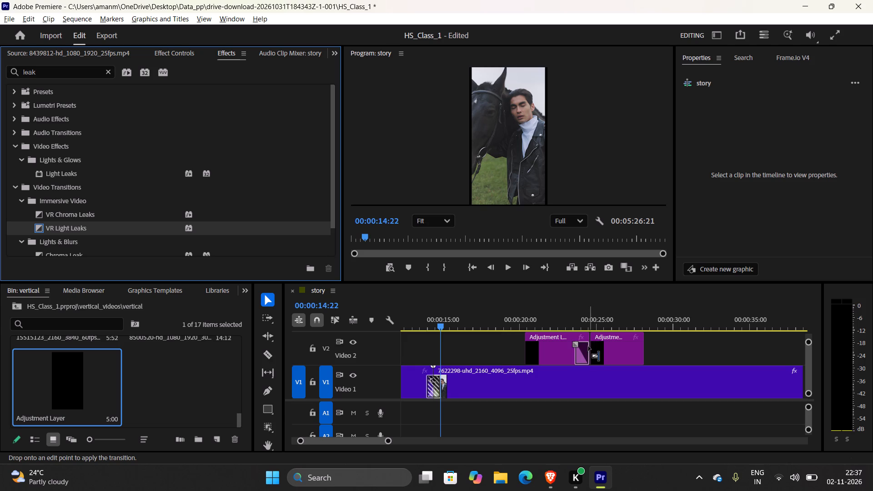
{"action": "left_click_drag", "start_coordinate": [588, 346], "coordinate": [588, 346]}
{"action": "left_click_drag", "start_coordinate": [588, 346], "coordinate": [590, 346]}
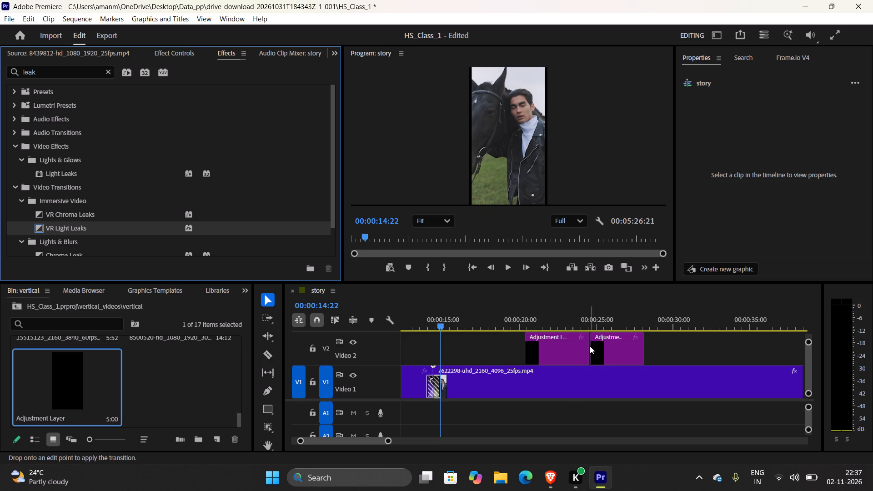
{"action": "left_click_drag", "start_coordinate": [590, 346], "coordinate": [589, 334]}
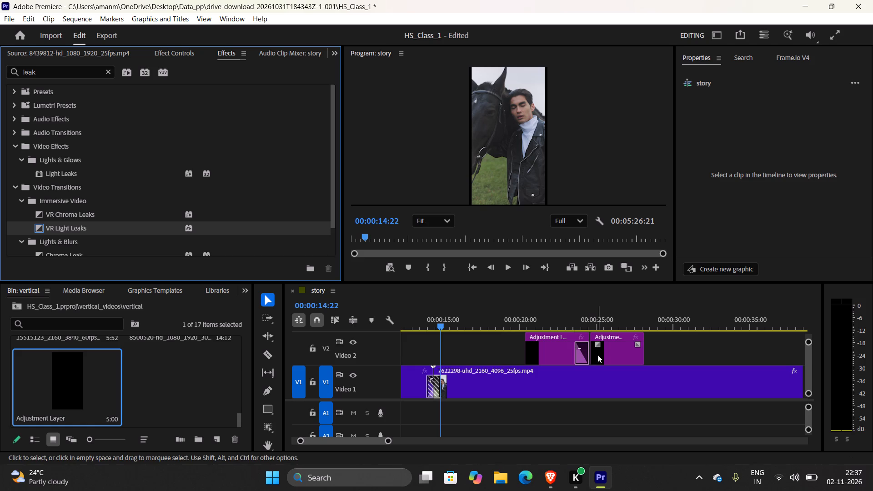
Scrub the playhead back and forth across the light leak transition to preview it over the horse clip.
{"action": "left_click_drag", "start_coordinate": [442, 320], "coordinate": [578, 324]}
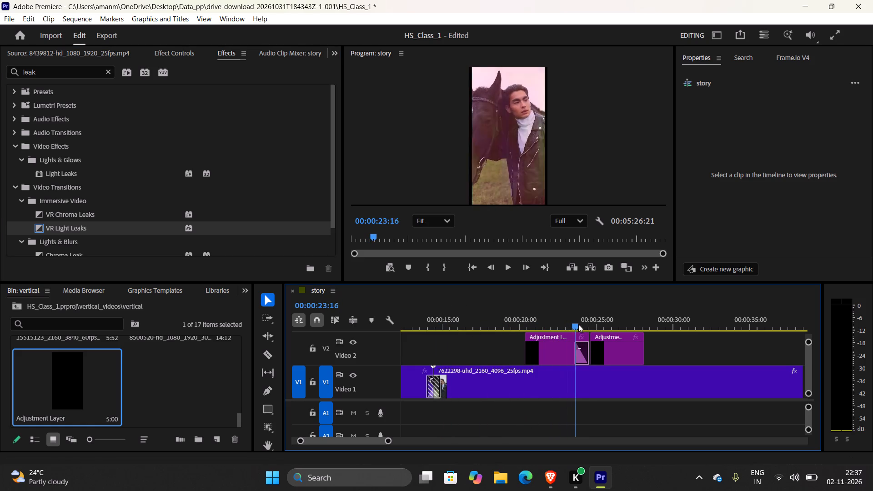
{"action": "left_click_drag", "start_coordinate": [578, 324], "coordinate": [596, 325]}
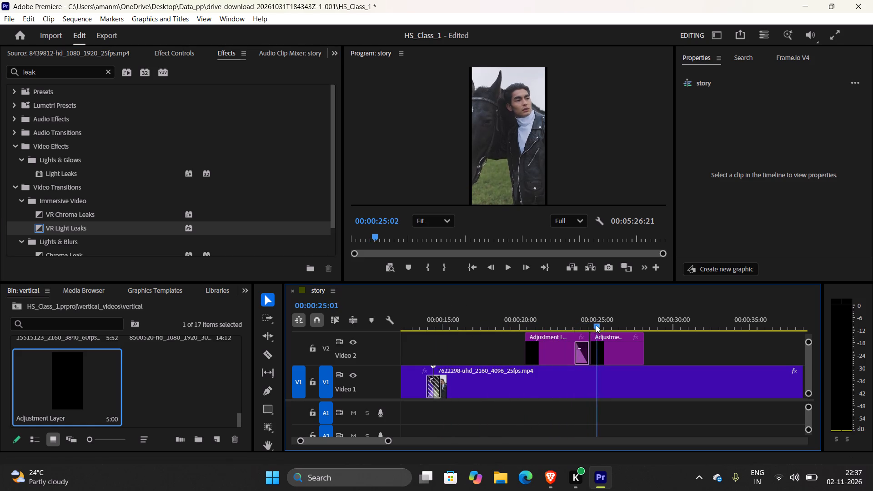
{"action": "left_click_drag", "start_coordinate": [596, 325], "coordinate": [578, 324]}
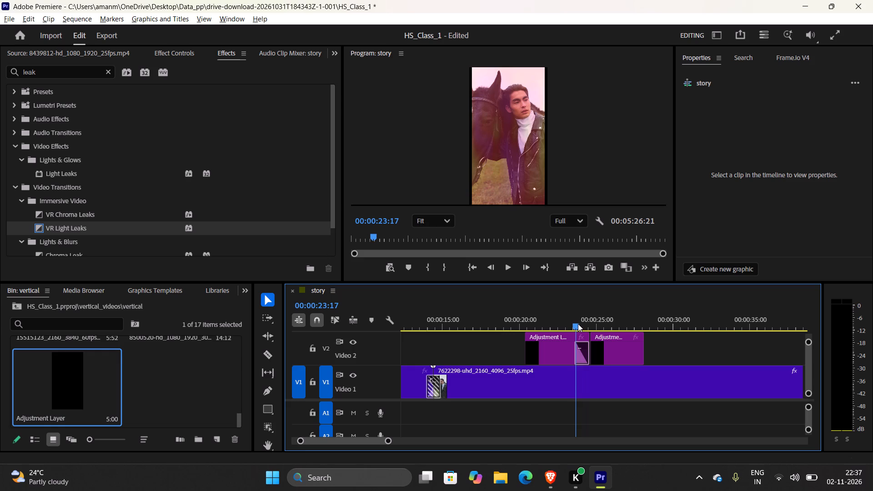
{"action": "left_click_drag", "start_coordinate": [578, 324], "coordinate": [592, 326]}
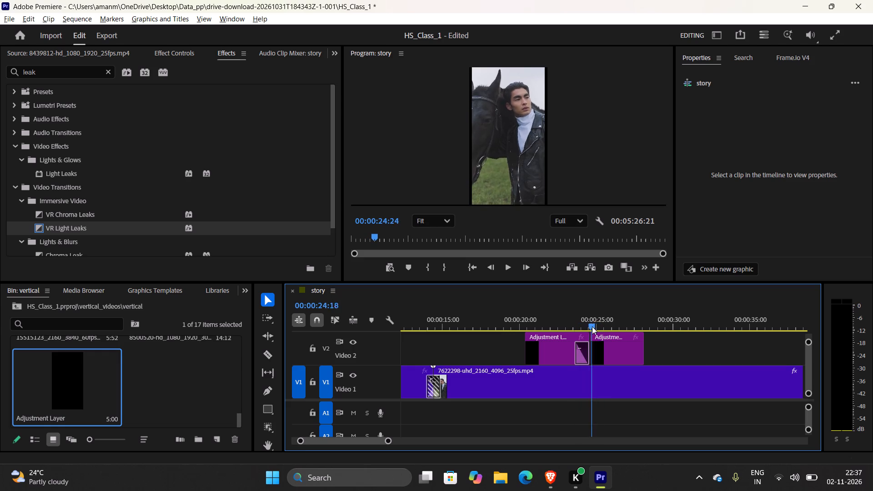
{"action": "left_click_drag", "start_coordinate": [592, 326], "coordinate": [518, 321]}
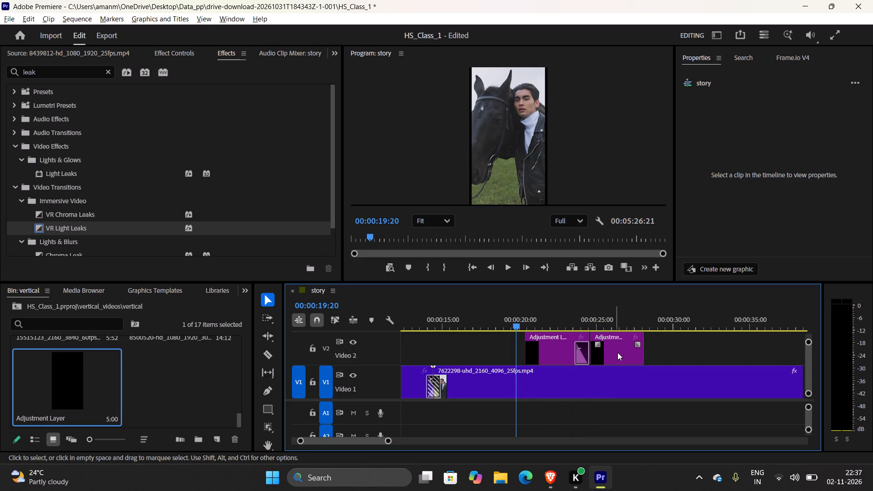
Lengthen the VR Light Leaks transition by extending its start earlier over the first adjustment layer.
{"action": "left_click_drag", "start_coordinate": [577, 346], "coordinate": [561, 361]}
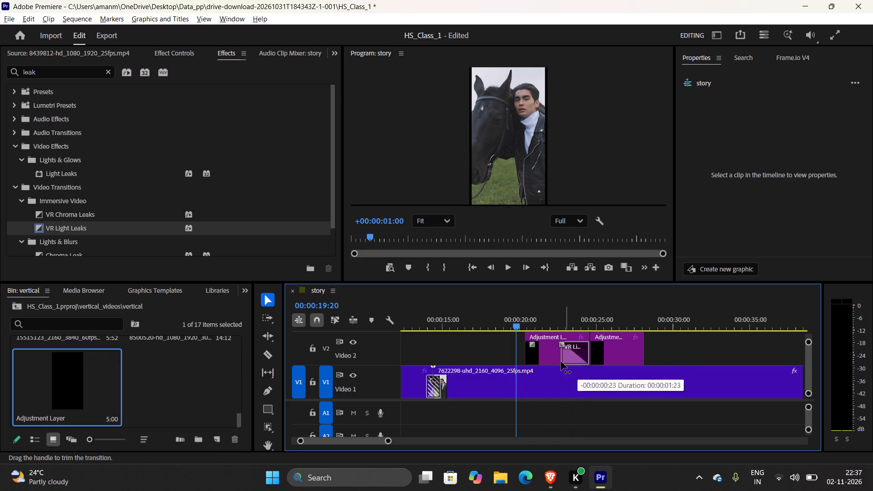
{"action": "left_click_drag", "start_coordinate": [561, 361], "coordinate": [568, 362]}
Delete both adjustment layers together with their transition from Video 2.
{"action": "left_click_drag", "start_coordinate": [687, 354], "coordinate": [542, 356]}
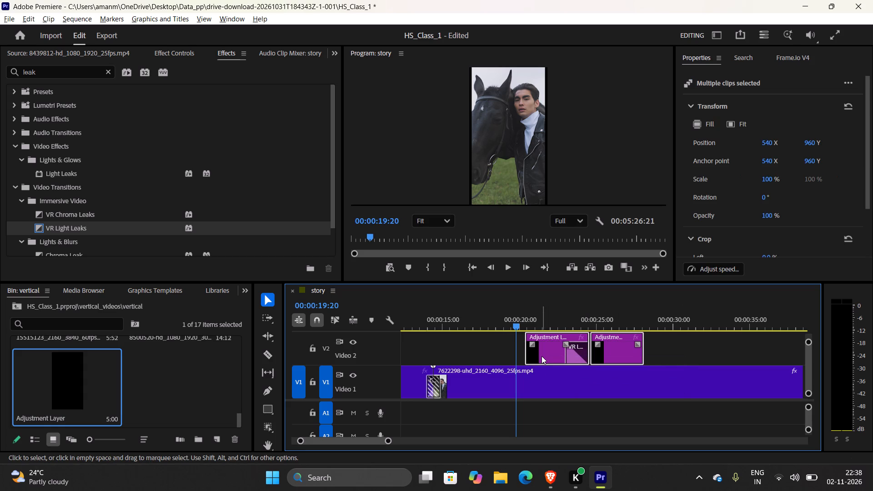
{"action": "key", "text": "Delete"}
Place a five-second adjustment layer on Video 2 over the horse clip at about 00:00:20:09, and duplicate it directly after itself.
{"action": "left_click_drag", "start_coordinate": [53, 379], "coordinate": [526, 340]}
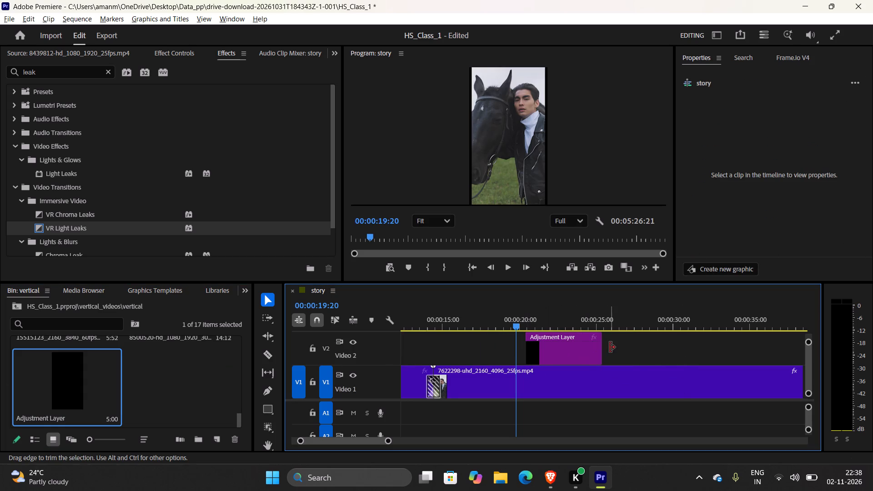
{"action": "left_click", "coordinate": [574, 349]}
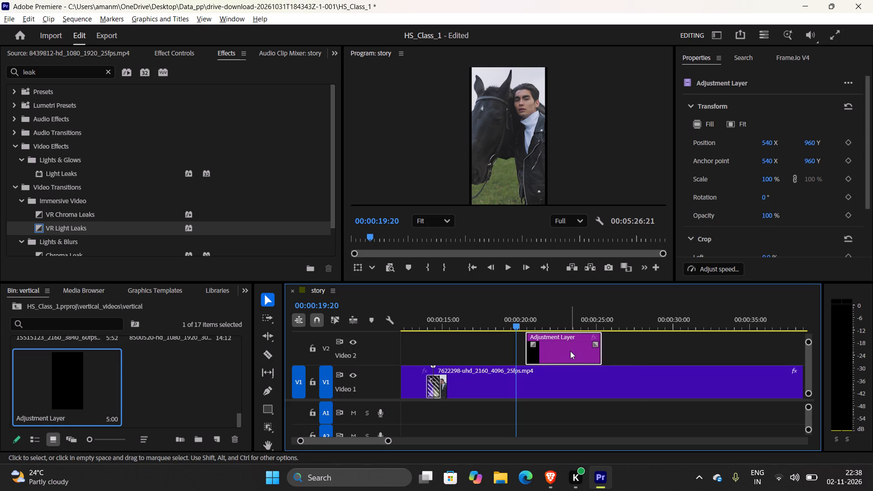
{"action": "left_click_drag", "start_coordinate": [570, 351], "coordinate": [651, 351], "text": "alt"}
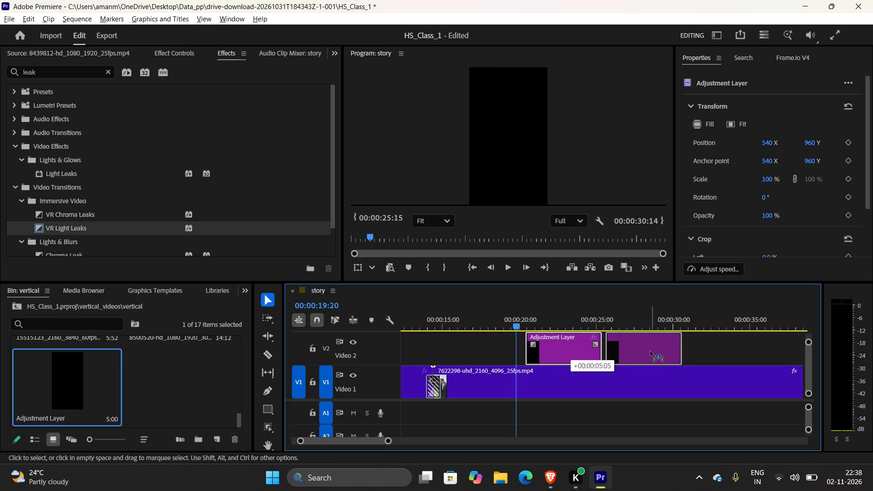
{"action": "left_click_drag", "start_coordinate": [651, 351], "coordinate": [646, 351], "text": "alt"}
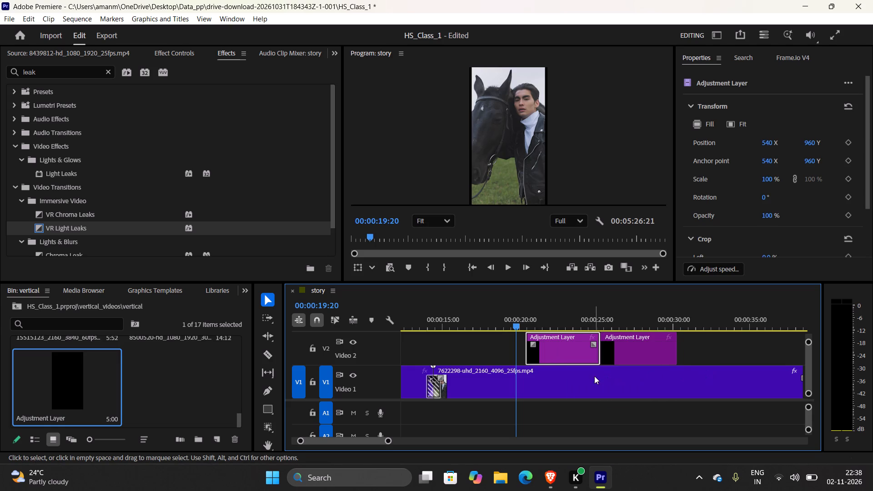
{"action": "left_click", "coordinate": [639, 290]}
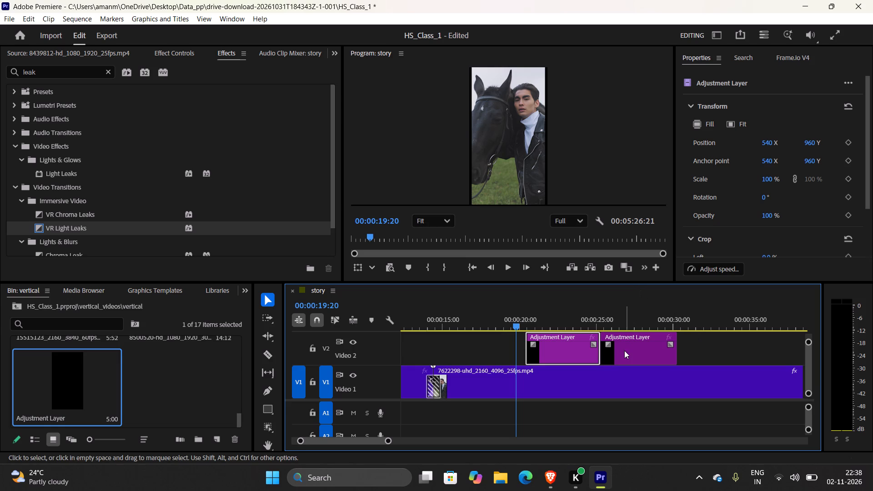
{"action": "left_click", "coordinate": [638, 338]}
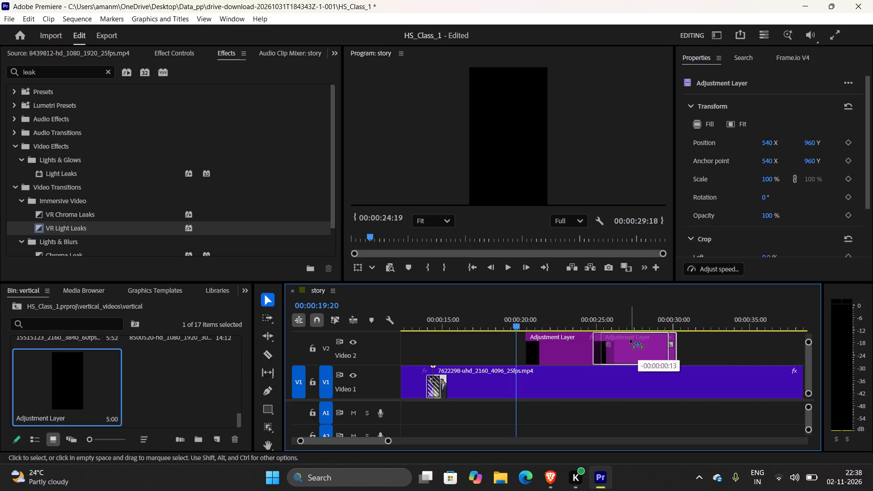
{"action": "left_click", "coordinate": [619, 305]}
Apply VR Light Leaks at the cut between the two adjustment layers and lengthen it to nearly three seconds, centred on the cut.
{"action": "left_click_drag", "start_coordinate": [64, 230], "coordinate": [549, 362]}
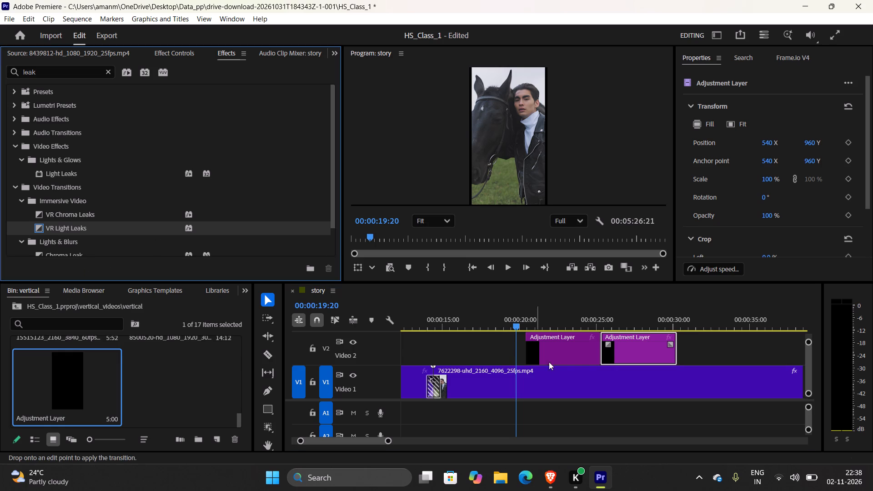
{"action": "left_click_drag", "start_coordinate": [549, 362], "coordinate": [600, 342]}
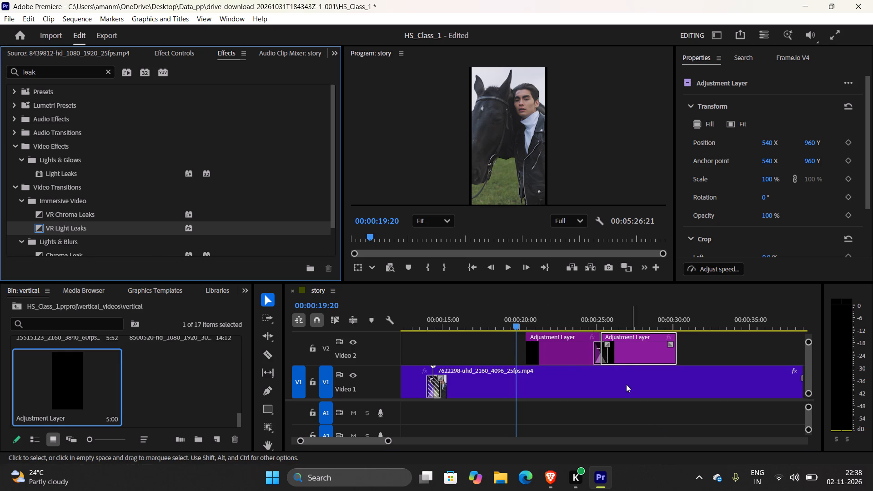
{"action": "left_click", "coordinate": [609, 344]}
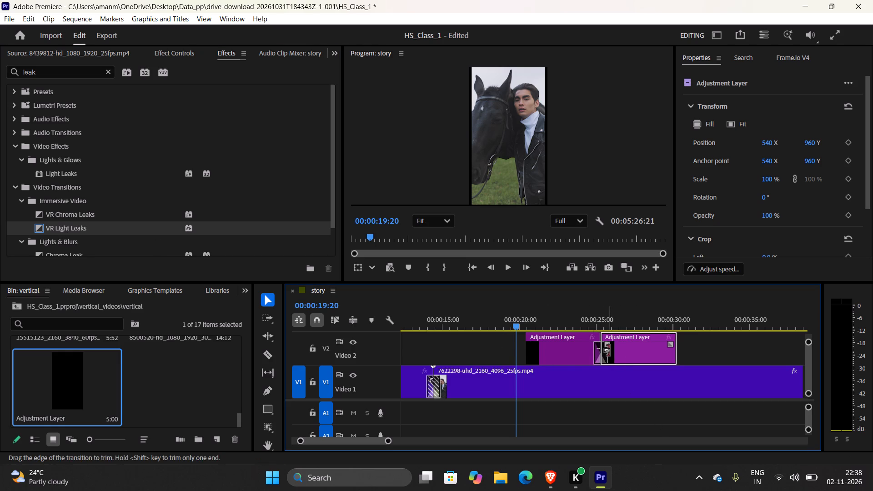
{"action": "left_click_drag", "start_coordinate": [608, 349], "coordinate": [627, 349]}
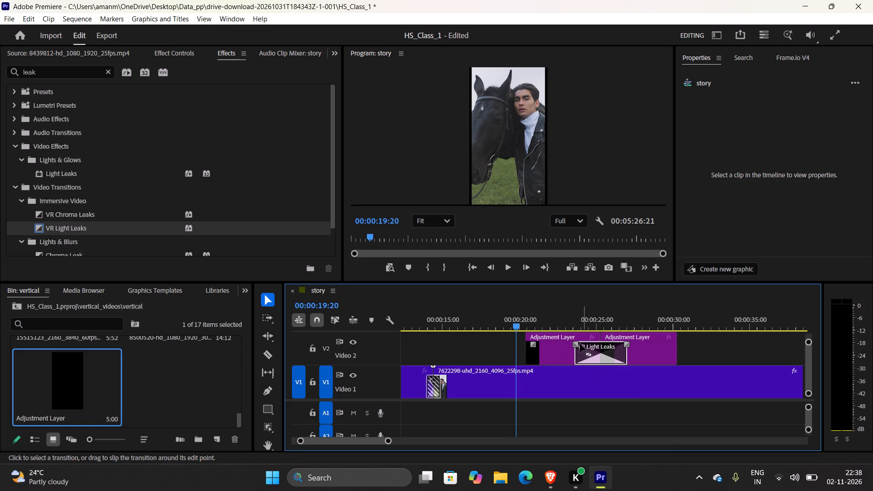
{"action": "left_click_drag", "start_coordinate": [575, 349], "coordinate": [581, 349]}
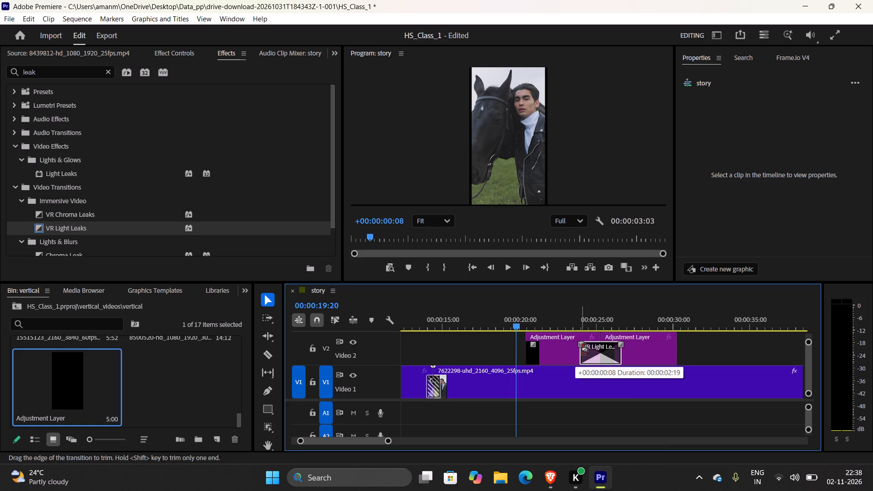
{"action": "left_click_drag", "start_coordinate": [581, 349], "coordinate": [579, 351]}
Play the story sequence from 00:00:19:20 through the light leak transition to preview it over the horse clip.
{"action": "key", "text": "alt+Tab"}
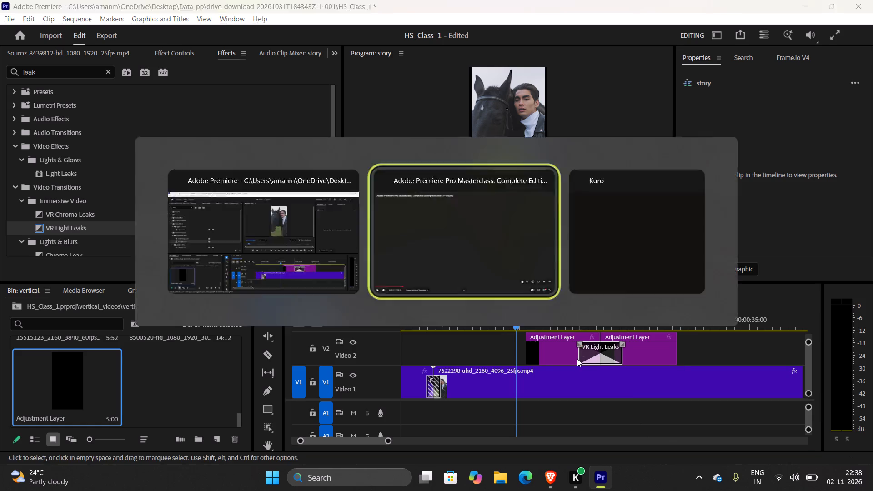
{"action": "key", "text": "alt+Tab"}
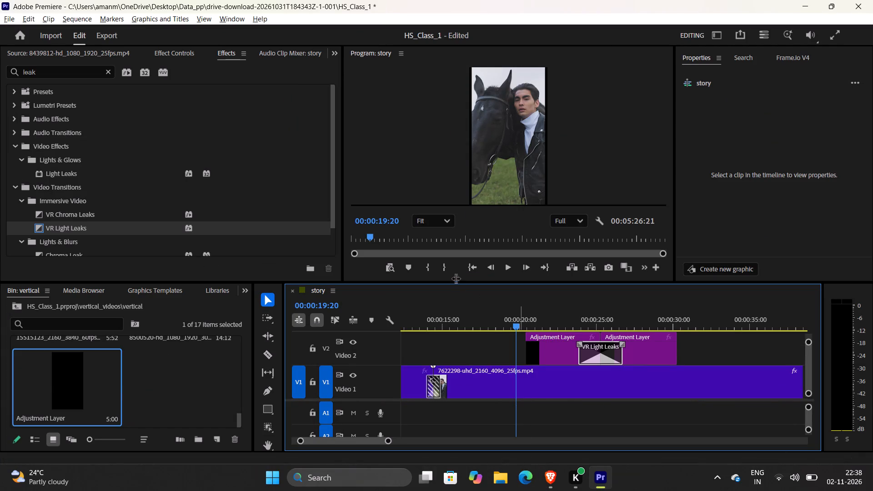
{"action": "left_click", "coordinate": [507, 266]}
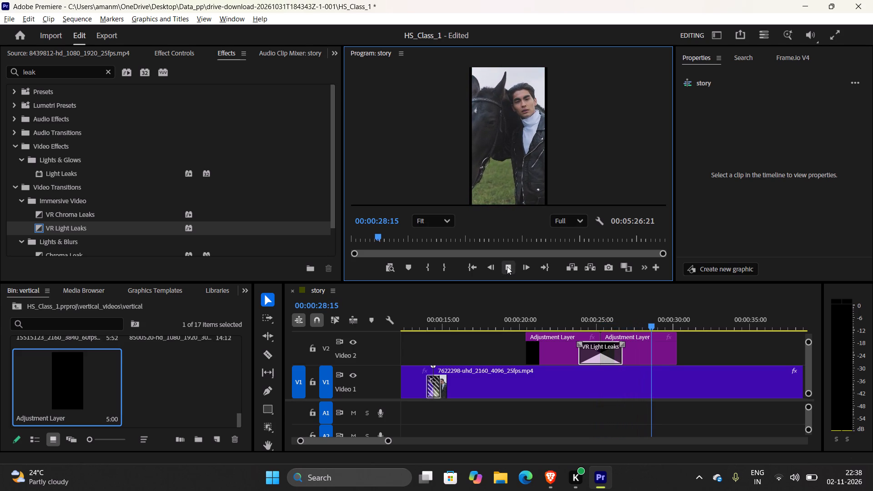
Switch to the masterclass video in the browser and watch how the paired adjustment layers are reused over other cuts.
{"action": "key", "text": "alt+Tab"}
{"action": "left_click", "coordinate": [507, 266]}
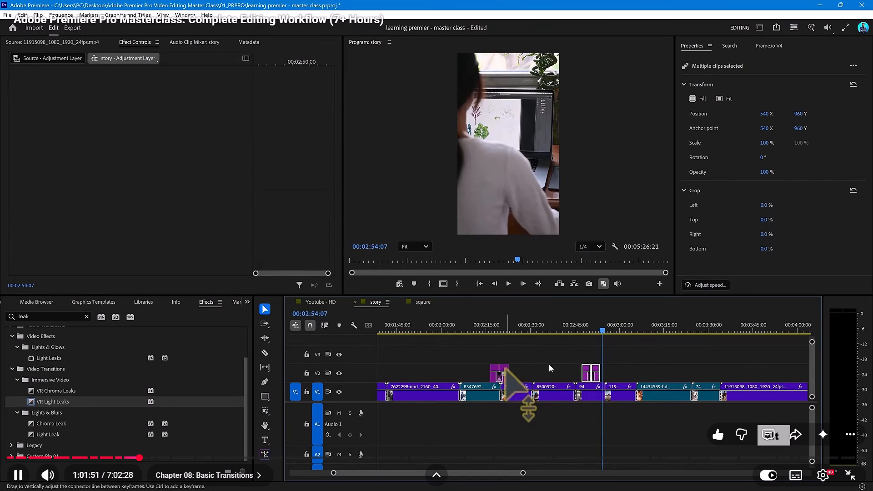
{"action": "left_click", "coordinate": [519, 358]}
In Premiere Pro, copy both adjustment layers and try to duplicate them with their transition over the cut between clips 14434589 and 8439812.
{"action": "key", "text": "alt+Tab"}
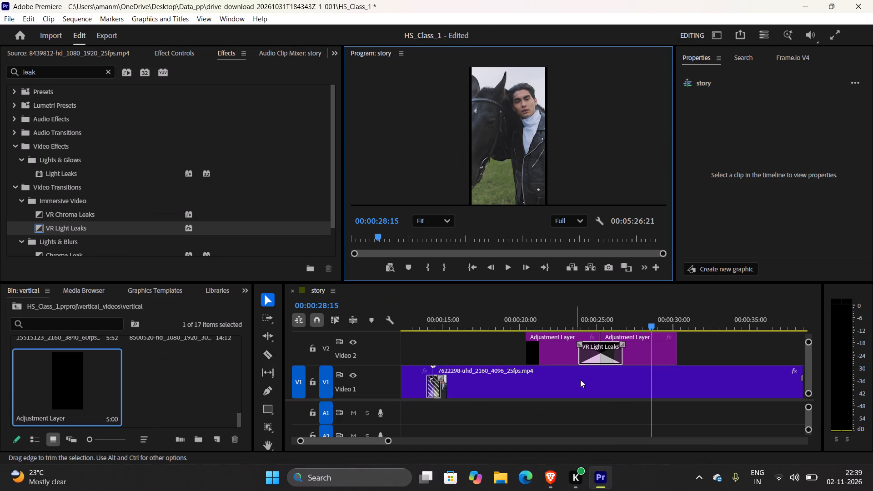
{"action": "left_click_drag", "start_coordinate": [388, 441], "coordinate": [452, 441]}
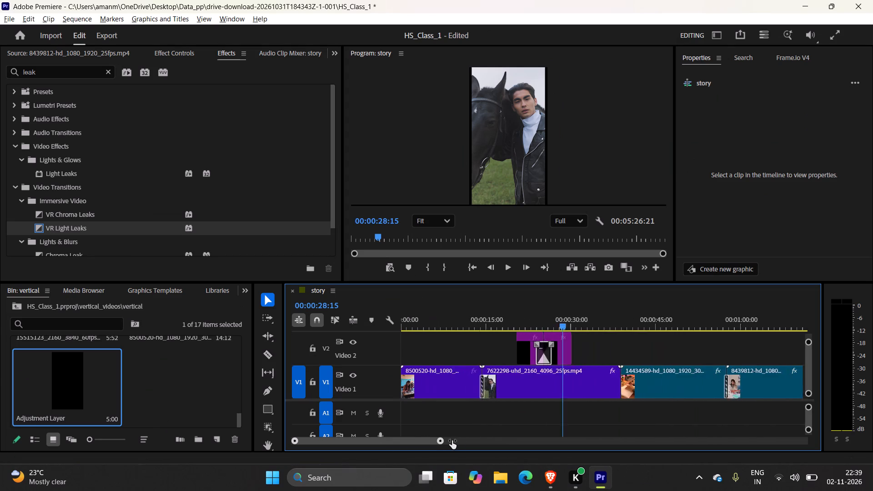
{"action": "left_click_drag", "start_coordinate": [452, 441], "coordinate": [483, 443]}
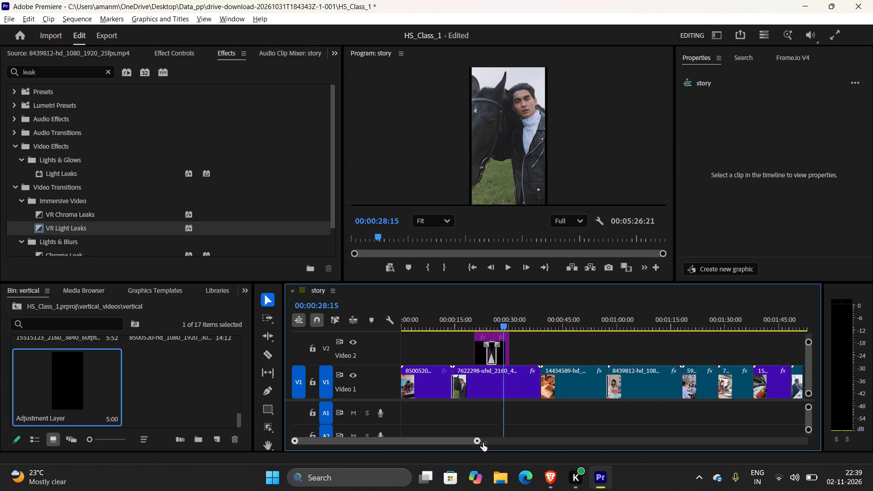
{"action": "left_click_drag", "start_coordinate": [483, 443], "coordinate": [538, 450]}
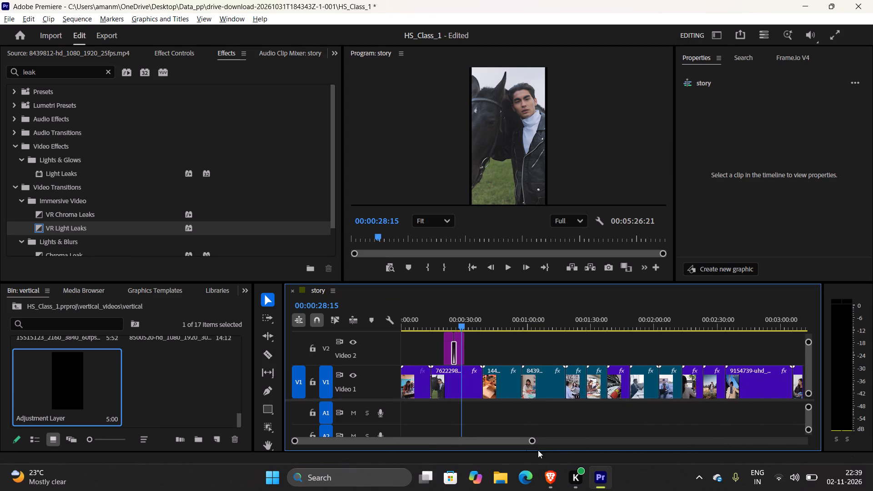
{"action": "left_click", "coordinate": [418, 445]}
{"action": "left_click_drag", "start_coordinate": [412, 443], "coordinate": [372, 443]}
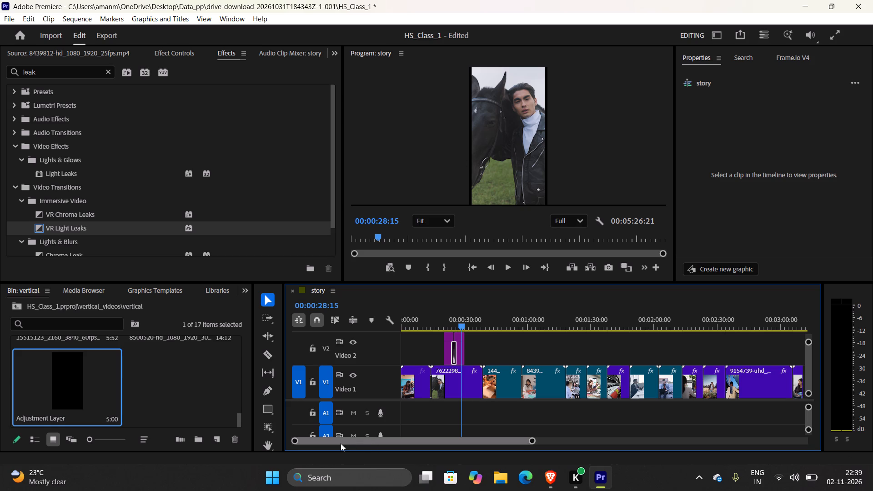
{"action": "left_click", "coordinate": [339, 439]}
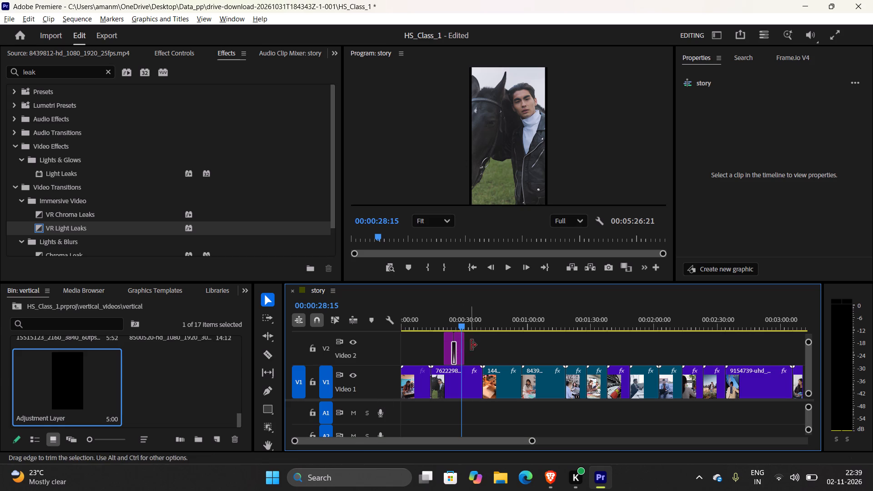
{"action": "left_click_drag", "start_coordinate": [496, 345], "coordinate": [444, 351]}
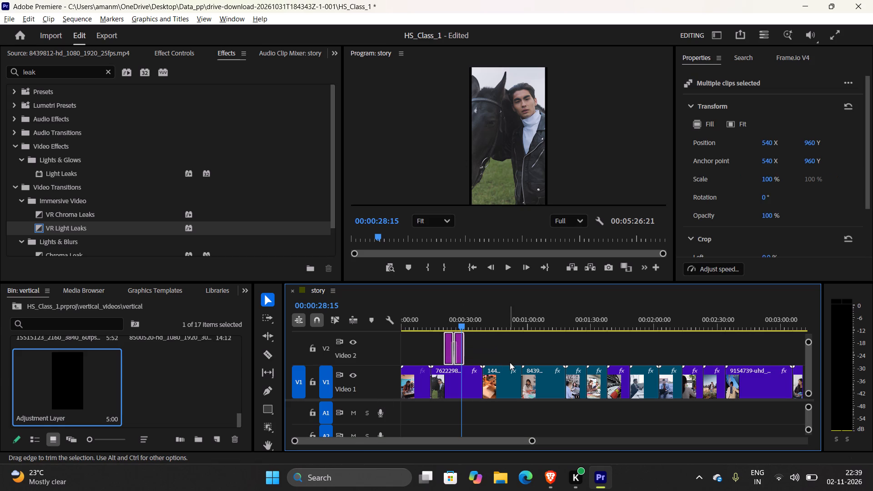
{"action": "key", "text": "ctrl+c"}
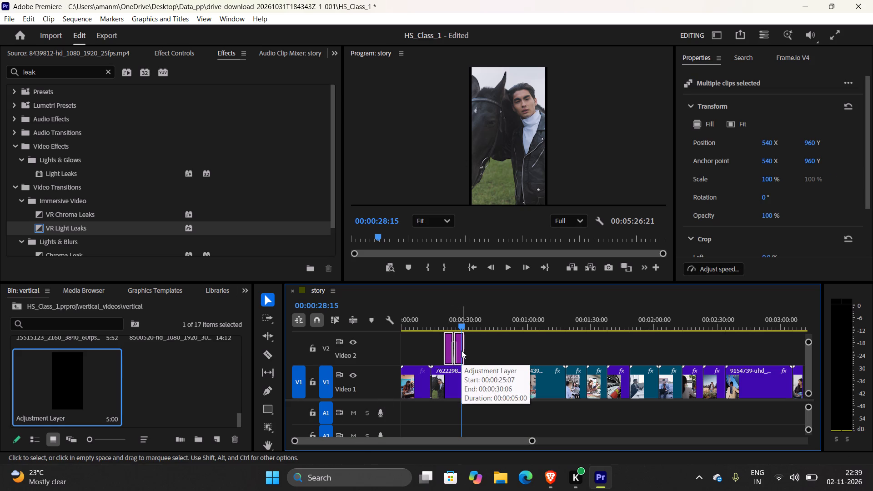
{"action": "left_click_drag", "start_coordinate": [457, 346], "coordinate": [525, 363], "text": "alt"}
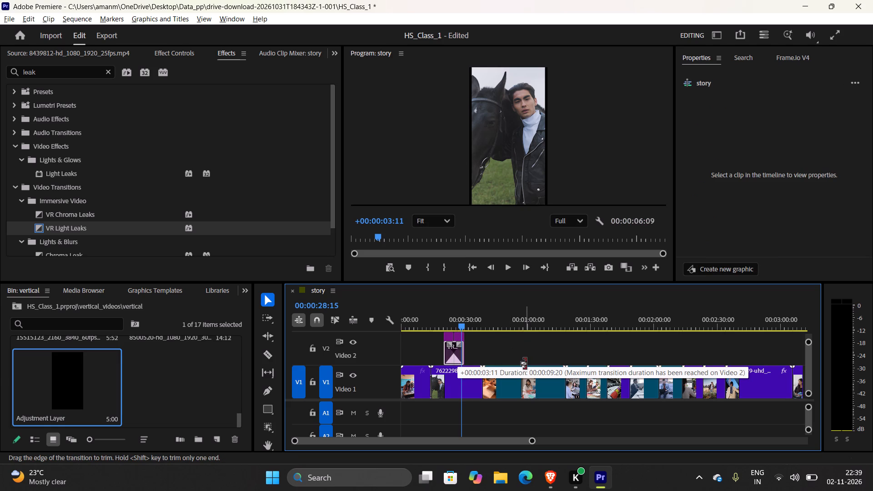
{"action": "left_click_drag", "start_coordinate": [525, 363], "coordinate": [525, 359], "text": "alt"}
{"action": "left_click_drag", "start_coordinate": [525, 359], "coordinate": [522, 358], "text": "alt"}
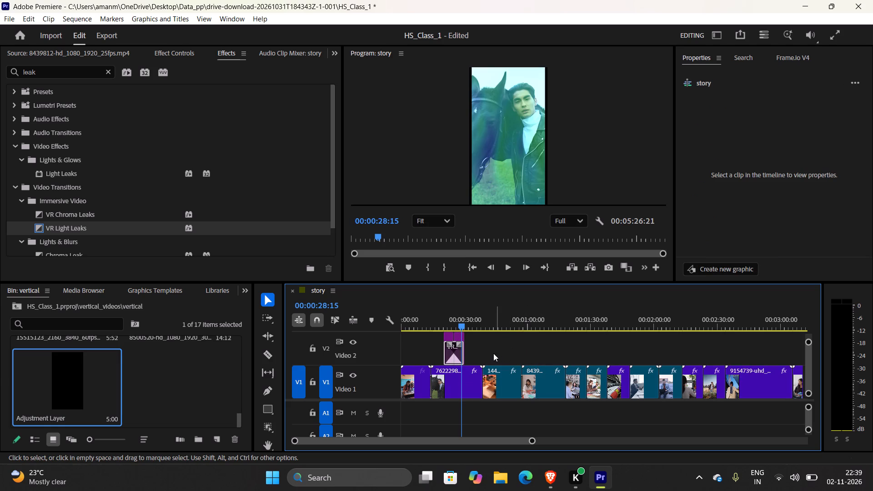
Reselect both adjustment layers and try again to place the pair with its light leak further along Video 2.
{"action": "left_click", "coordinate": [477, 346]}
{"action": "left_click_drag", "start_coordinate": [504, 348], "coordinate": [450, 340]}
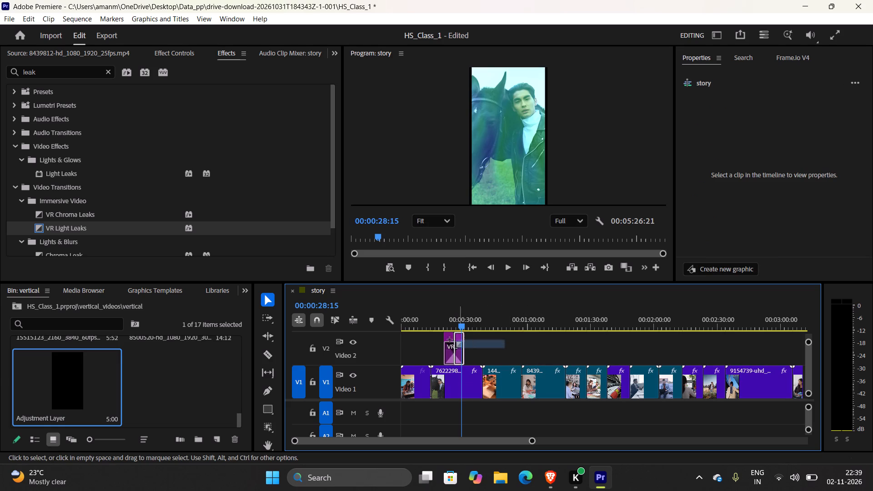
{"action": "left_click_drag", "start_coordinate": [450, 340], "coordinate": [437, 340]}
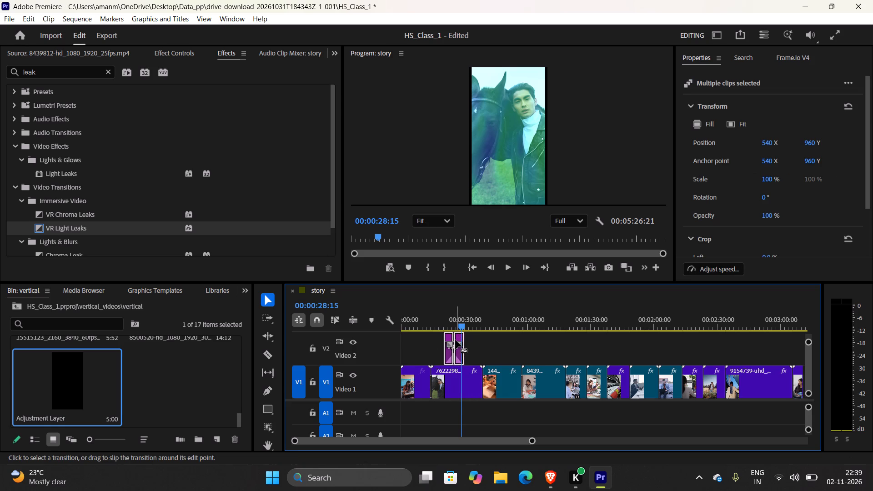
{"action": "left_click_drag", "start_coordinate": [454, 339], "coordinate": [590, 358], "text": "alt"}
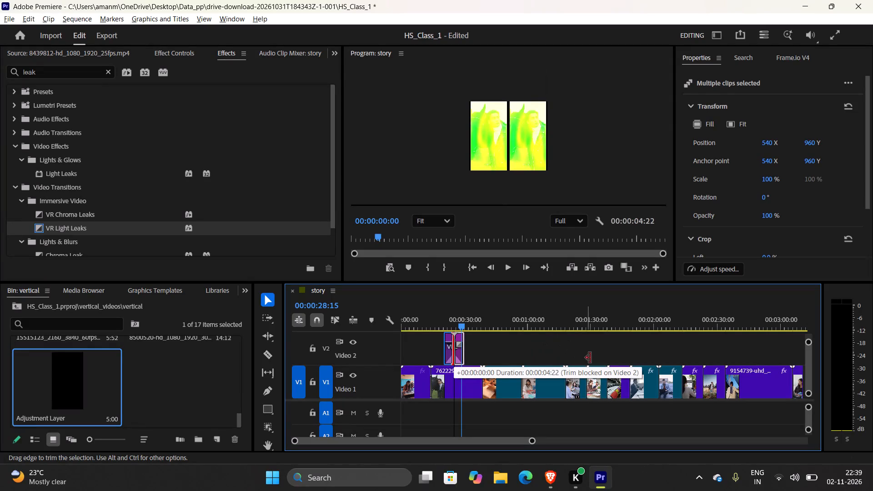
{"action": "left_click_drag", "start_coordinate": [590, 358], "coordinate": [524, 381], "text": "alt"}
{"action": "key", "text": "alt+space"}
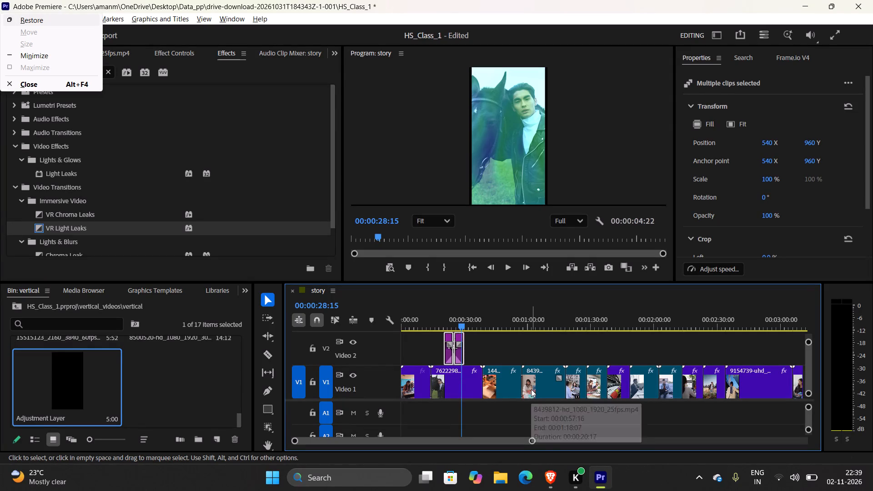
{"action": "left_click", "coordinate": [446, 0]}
Switch to the masterclass video and replay the part showing how the adjustment layer pair is duplicated over another cut.
{"action": "key", "text": "alt+Tab"}
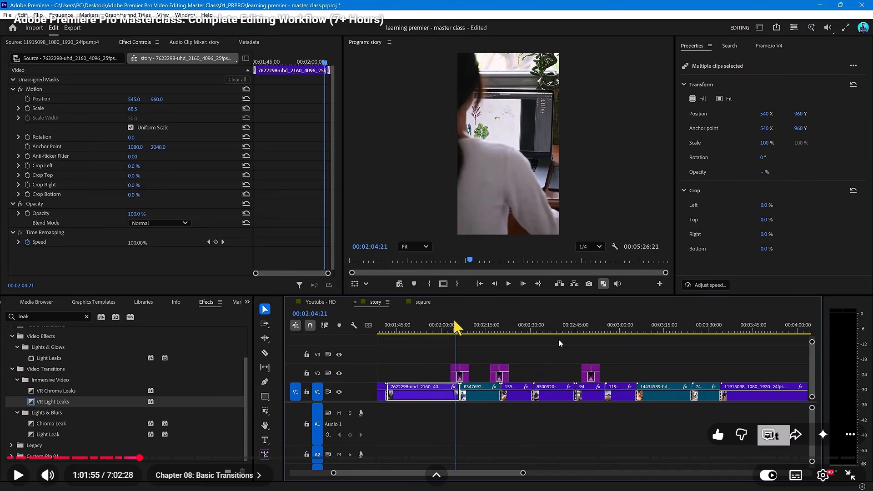
{"action": "left_click", "coordinate": [558, 339]}
{"action": "left_click", "coordinate": [558, 339]}
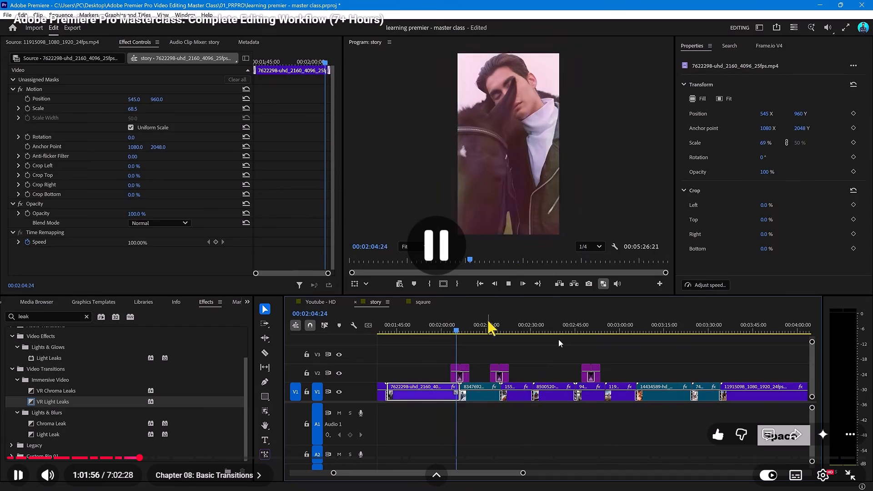
{"action": "key", "text": "Left"}
{"action": "key", "text": "space"}
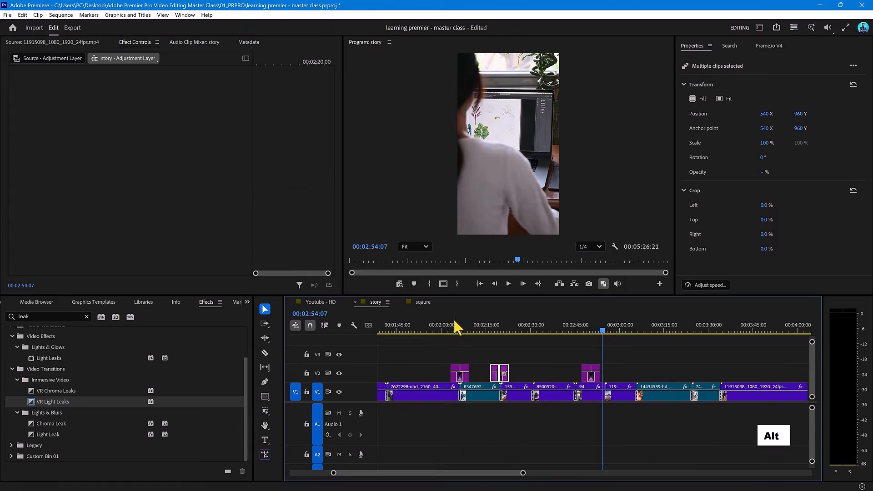
{"action": "left_click", "coordinate": [558, 339]}
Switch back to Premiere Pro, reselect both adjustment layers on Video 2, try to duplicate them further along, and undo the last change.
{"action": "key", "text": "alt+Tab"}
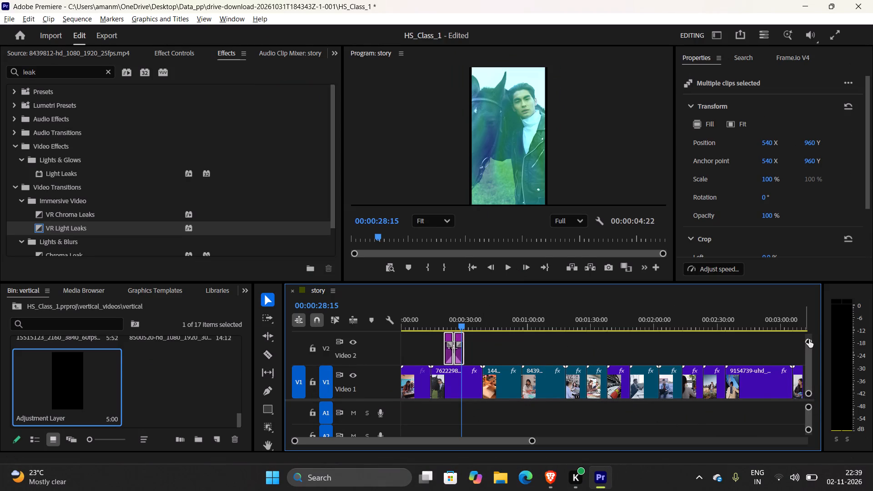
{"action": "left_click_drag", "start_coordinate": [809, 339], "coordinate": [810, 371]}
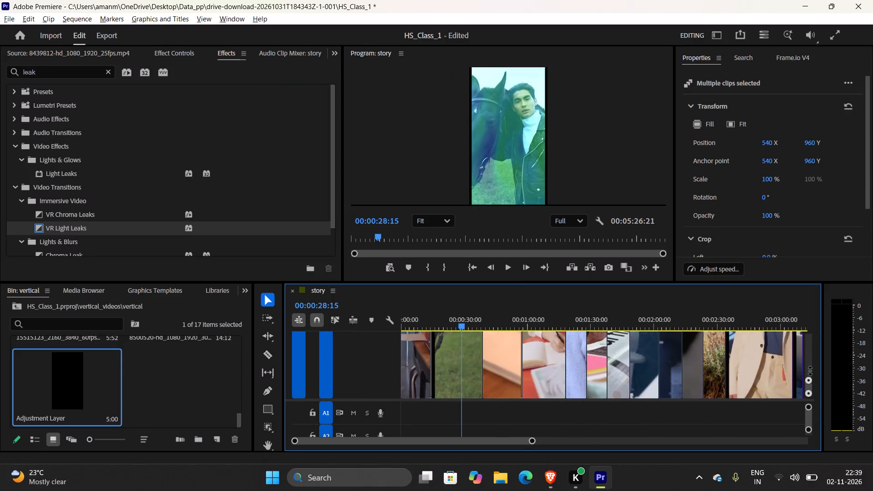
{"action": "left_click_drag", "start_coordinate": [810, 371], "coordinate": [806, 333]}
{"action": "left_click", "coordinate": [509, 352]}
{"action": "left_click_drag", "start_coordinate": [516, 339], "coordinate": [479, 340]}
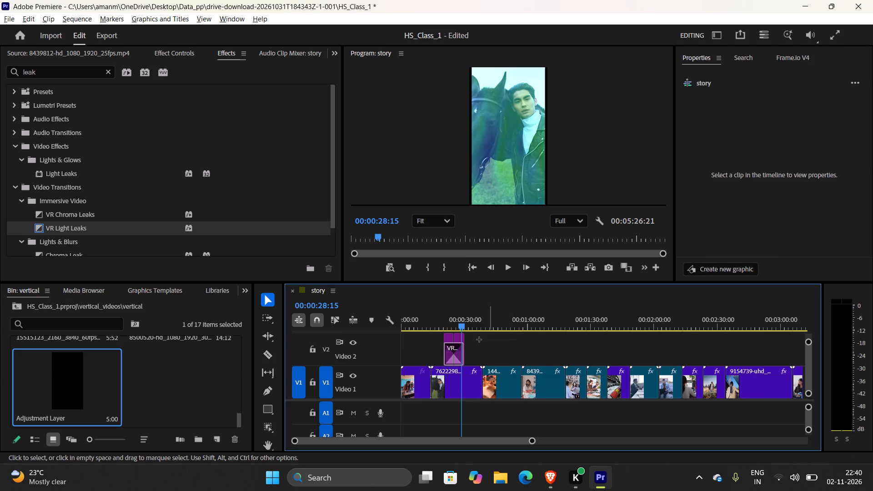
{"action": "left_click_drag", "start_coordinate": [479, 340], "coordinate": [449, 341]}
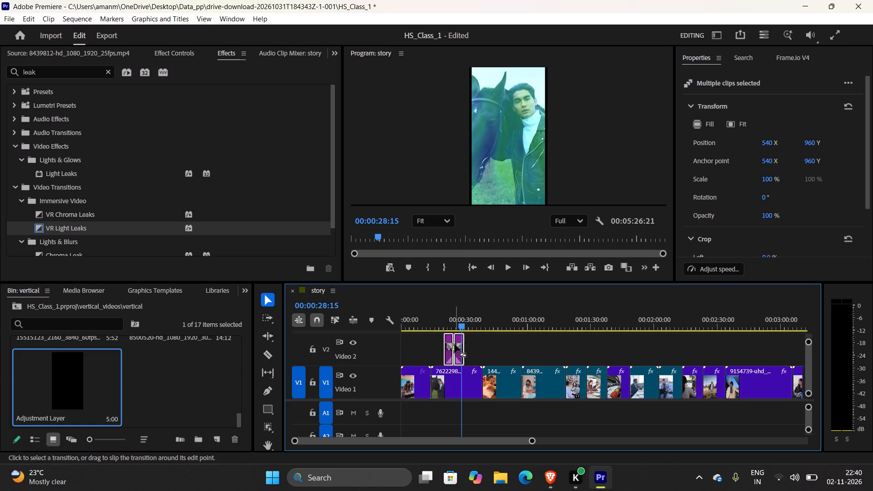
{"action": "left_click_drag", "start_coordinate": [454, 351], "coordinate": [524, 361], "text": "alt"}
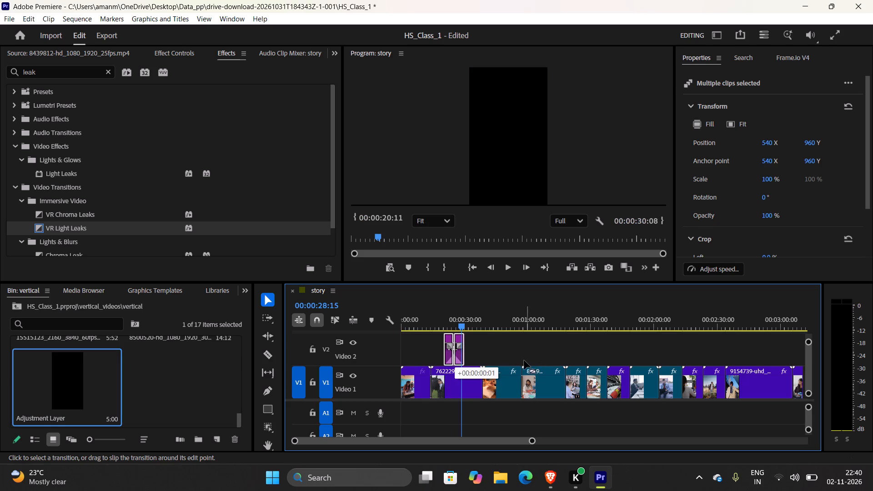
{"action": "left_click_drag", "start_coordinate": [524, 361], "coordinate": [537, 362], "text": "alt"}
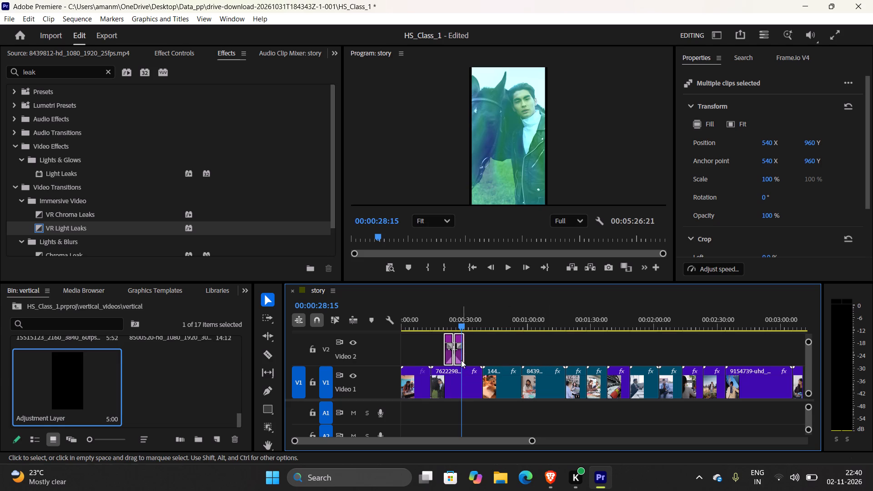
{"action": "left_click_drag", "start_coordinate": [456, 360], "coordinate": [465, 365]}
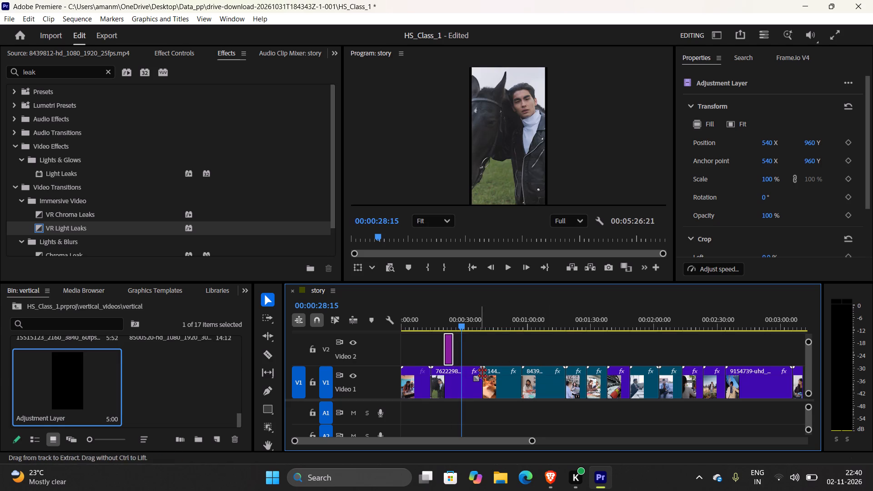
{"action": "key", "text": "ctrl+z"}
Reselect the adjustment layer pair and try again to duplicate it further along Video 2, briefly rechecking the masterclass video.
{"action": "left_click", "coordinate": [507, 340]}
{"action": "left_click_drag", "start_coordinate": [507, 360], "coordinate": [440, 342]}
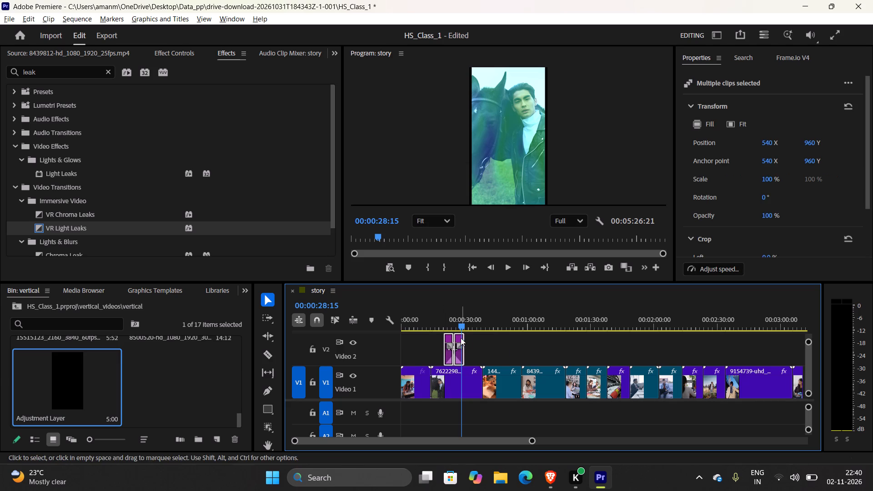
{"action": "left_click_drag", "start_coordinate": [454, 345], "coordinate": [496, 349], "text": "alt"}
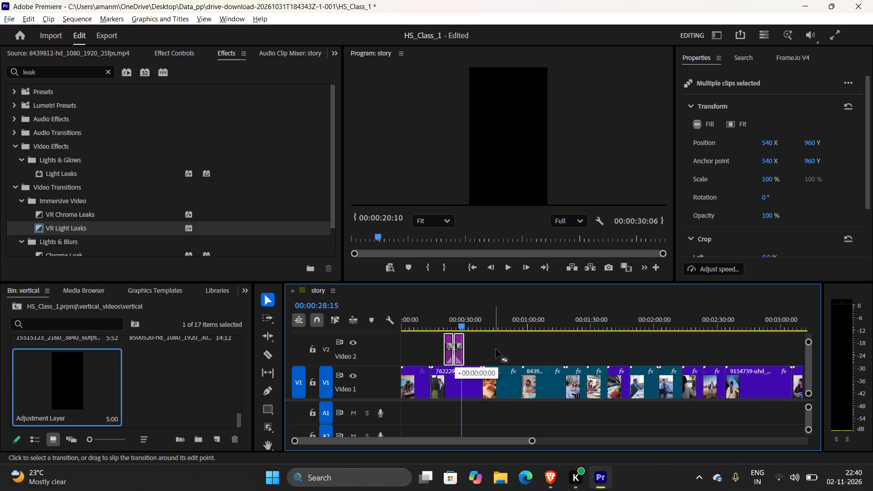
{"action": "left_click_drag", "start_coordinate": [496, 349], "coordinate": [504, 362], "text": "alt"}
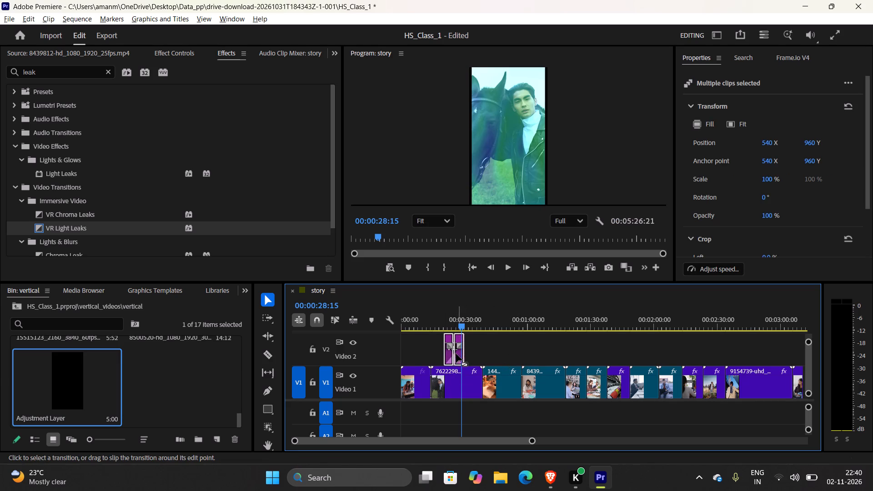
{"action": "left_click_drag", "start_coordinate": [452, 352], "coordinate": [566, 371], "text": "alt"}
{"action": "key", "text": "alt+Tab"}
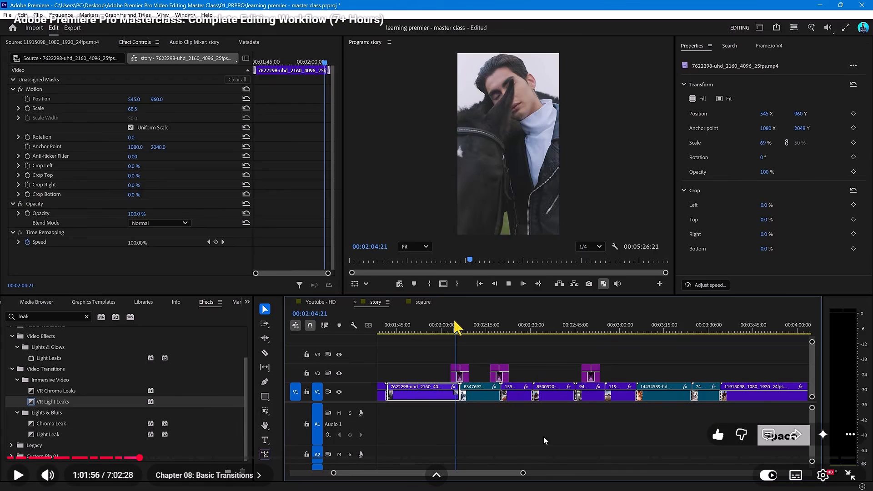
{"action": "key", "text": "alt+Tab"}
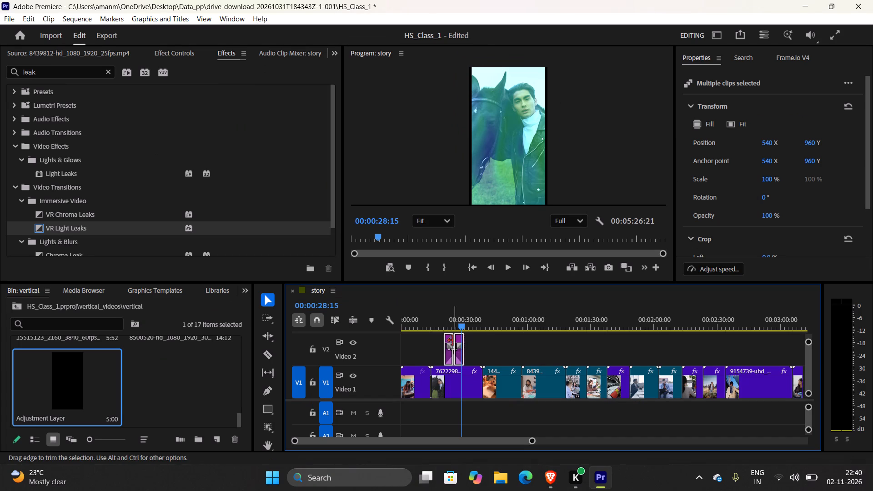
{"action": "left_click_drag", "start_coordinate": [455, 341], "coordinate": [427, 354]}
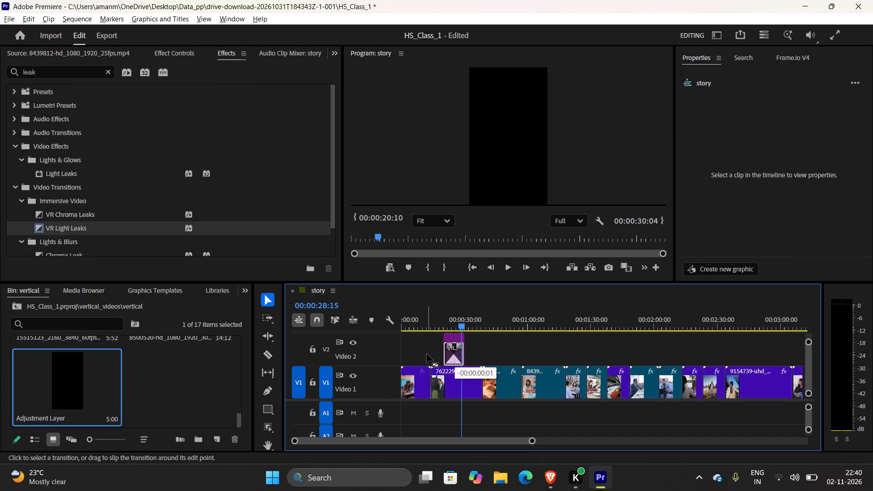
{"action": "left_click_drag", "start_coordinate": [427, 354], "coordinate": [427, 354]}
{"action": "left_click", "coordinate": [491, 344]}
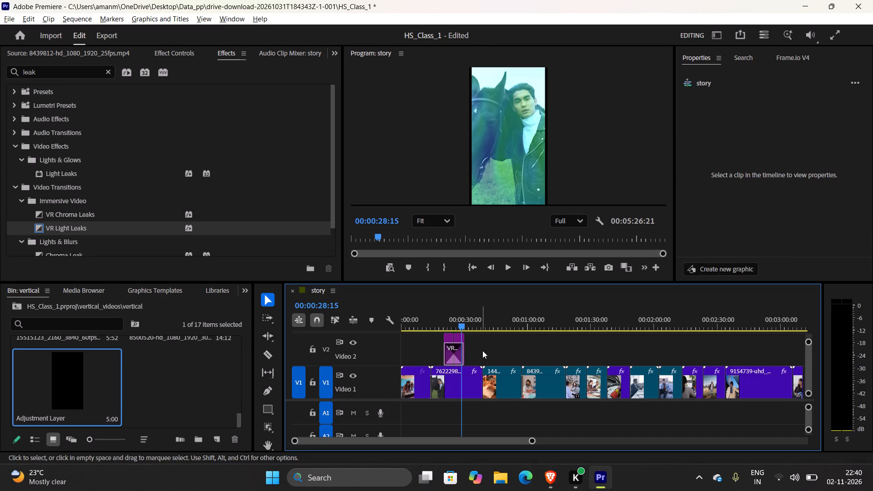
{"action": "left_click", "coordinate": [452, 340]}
Reselect both adjustment layers on Video 2 and step the playhead back to 00:00:24:09.
{"action": "left_click_drag", "start_coordinate": [487, 342], "coordinate": [441, 345]}
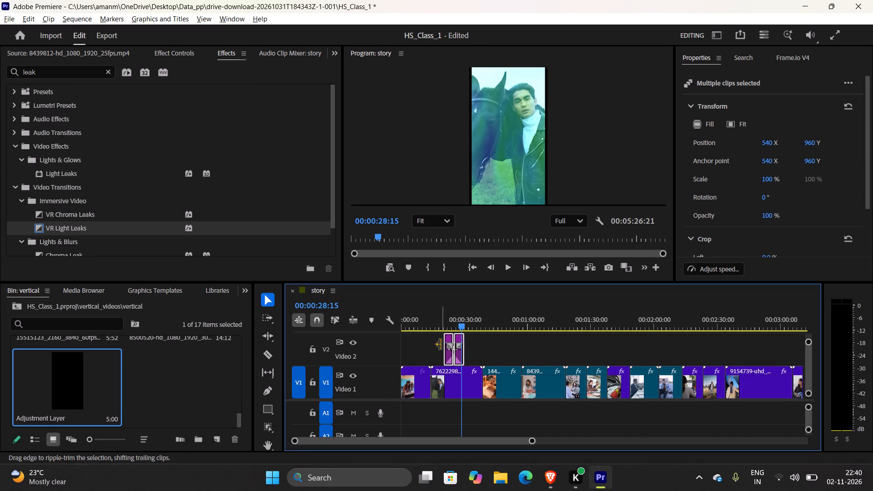
{"action": "key", "text": "ctrl+Left"}
{"action": "key", "text": "ctrl+Left"}
{"action": "key", "text": "Left"}
{"action": "key", "text": "Left"}
{"action": "key", "text": "Left"}
{"action": "key", "text": "Left"}
{"action": "key", "text": "Left"}
{"action": "key", "text": "Left"}
{"action": "key", "text": "Left"}
{"action": "key", "text": "Left"}
{"action": "key", "text": "Left"}
{"action": "key", "text": "Left"}
{"action": "key", "text": "Left"}
{"action": "key", "text": "Left"}
{"action": "key", "text": "Left"}
{"action": "key", "text": "Left"}
{"action": "key", "text": "Left"}
{"action": "key", "text": "Left"}
{"action": "key", "text": "Left"}
{"action": "key", "text": "Left"}
{"action": "key", "text": "Left"}
{"action": "key", "text": "Left"}
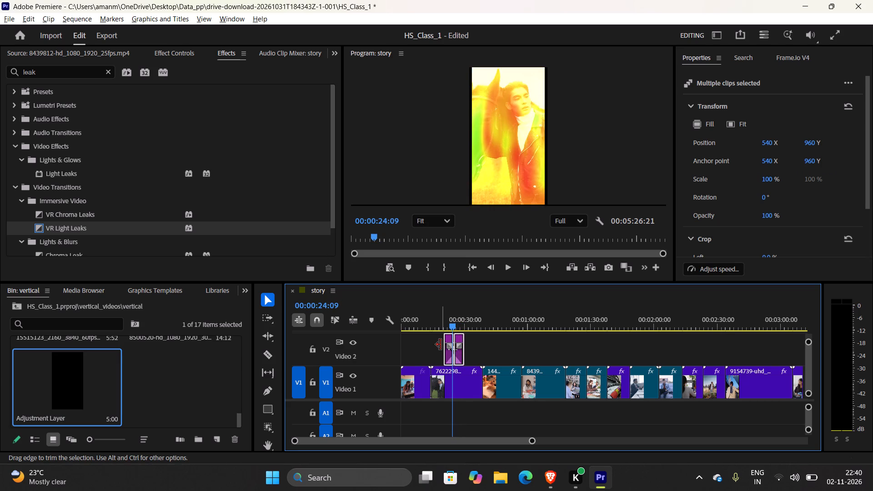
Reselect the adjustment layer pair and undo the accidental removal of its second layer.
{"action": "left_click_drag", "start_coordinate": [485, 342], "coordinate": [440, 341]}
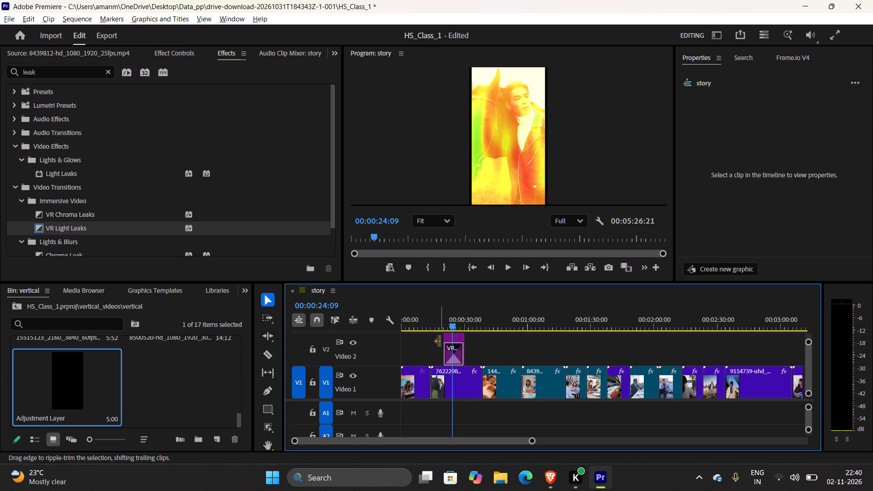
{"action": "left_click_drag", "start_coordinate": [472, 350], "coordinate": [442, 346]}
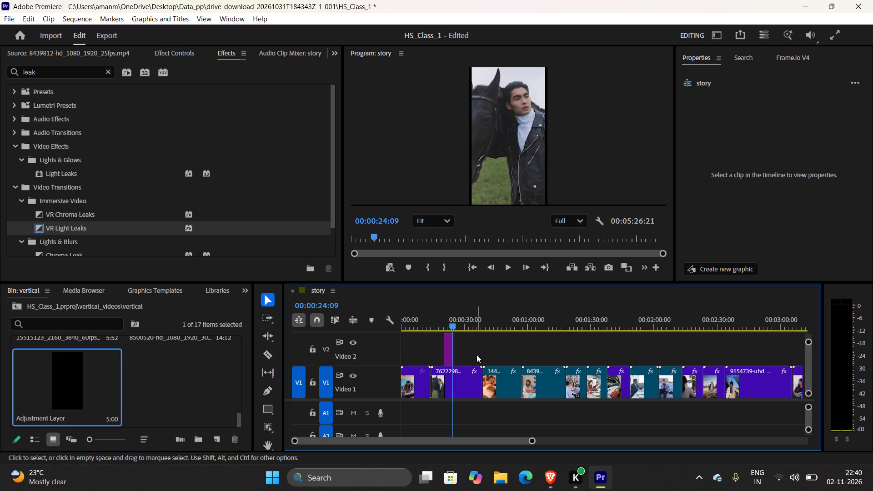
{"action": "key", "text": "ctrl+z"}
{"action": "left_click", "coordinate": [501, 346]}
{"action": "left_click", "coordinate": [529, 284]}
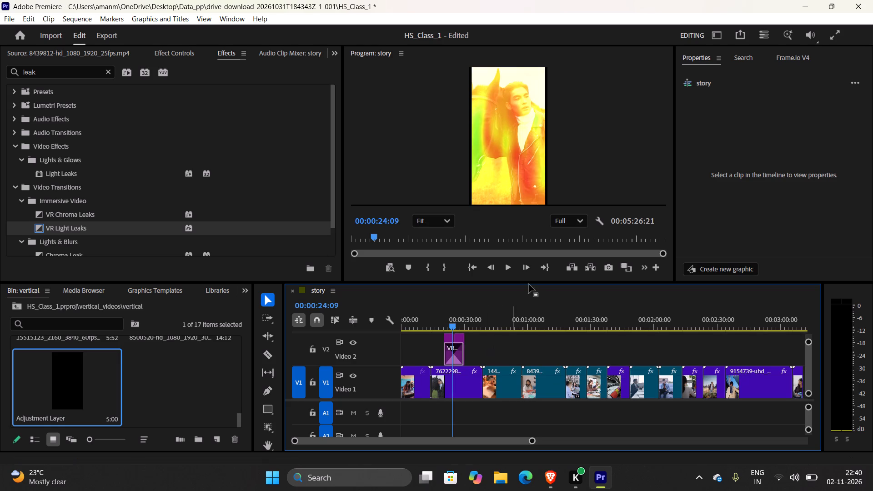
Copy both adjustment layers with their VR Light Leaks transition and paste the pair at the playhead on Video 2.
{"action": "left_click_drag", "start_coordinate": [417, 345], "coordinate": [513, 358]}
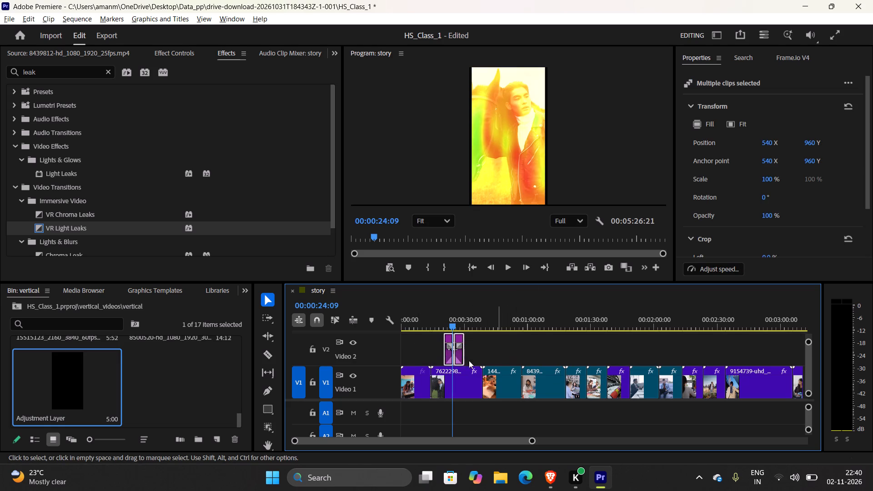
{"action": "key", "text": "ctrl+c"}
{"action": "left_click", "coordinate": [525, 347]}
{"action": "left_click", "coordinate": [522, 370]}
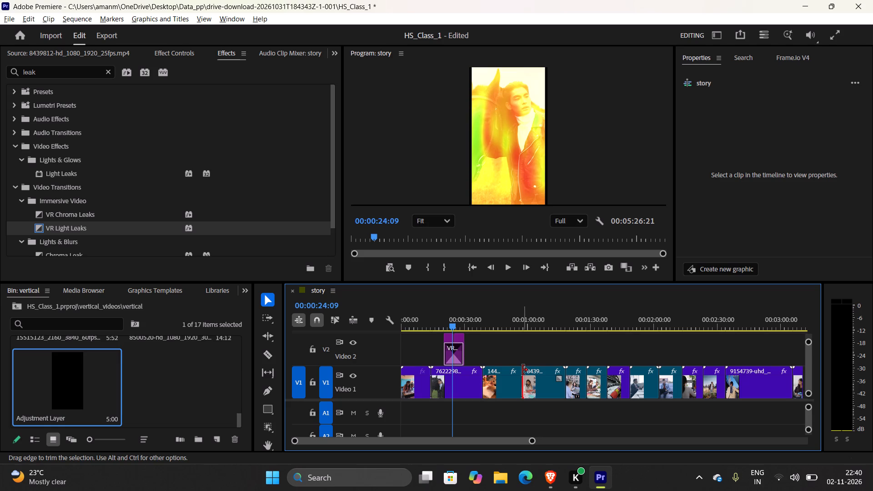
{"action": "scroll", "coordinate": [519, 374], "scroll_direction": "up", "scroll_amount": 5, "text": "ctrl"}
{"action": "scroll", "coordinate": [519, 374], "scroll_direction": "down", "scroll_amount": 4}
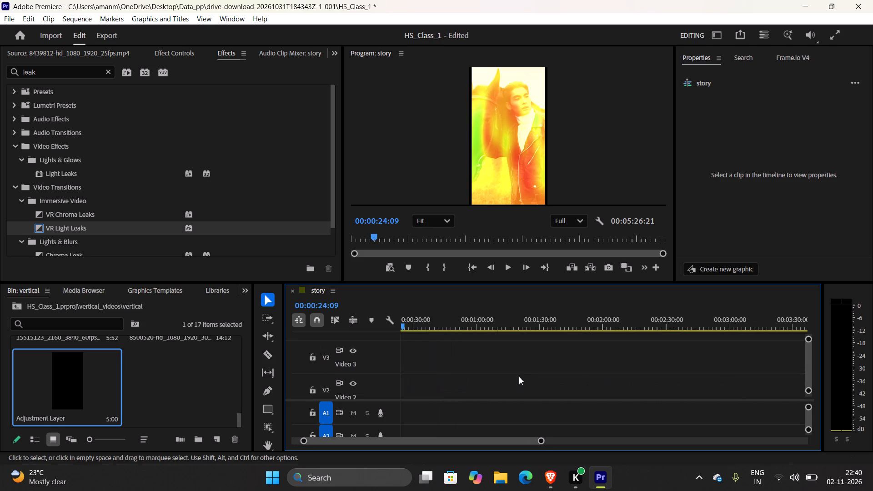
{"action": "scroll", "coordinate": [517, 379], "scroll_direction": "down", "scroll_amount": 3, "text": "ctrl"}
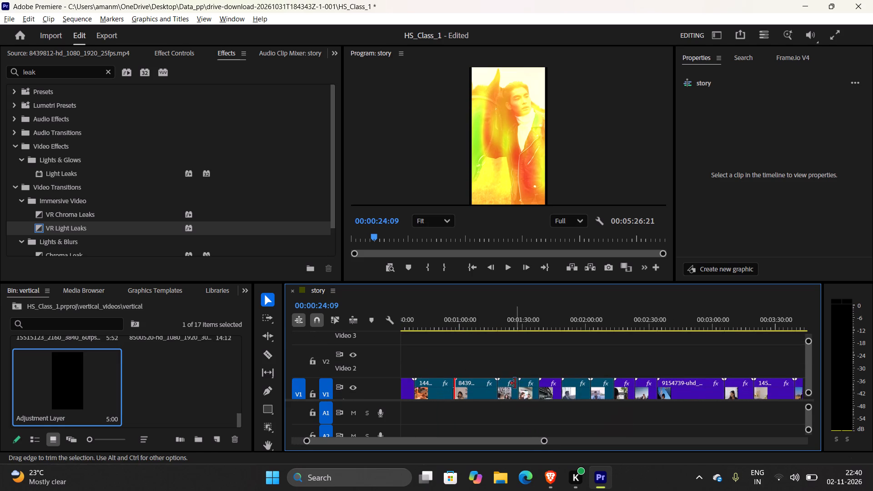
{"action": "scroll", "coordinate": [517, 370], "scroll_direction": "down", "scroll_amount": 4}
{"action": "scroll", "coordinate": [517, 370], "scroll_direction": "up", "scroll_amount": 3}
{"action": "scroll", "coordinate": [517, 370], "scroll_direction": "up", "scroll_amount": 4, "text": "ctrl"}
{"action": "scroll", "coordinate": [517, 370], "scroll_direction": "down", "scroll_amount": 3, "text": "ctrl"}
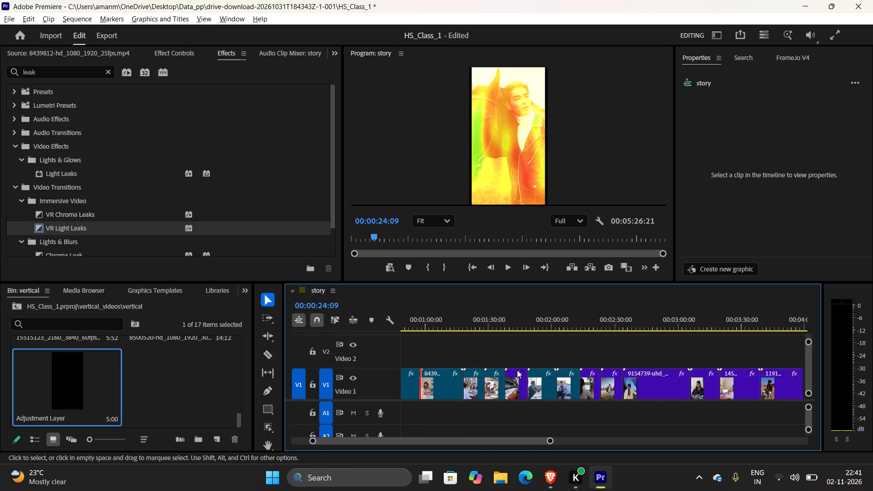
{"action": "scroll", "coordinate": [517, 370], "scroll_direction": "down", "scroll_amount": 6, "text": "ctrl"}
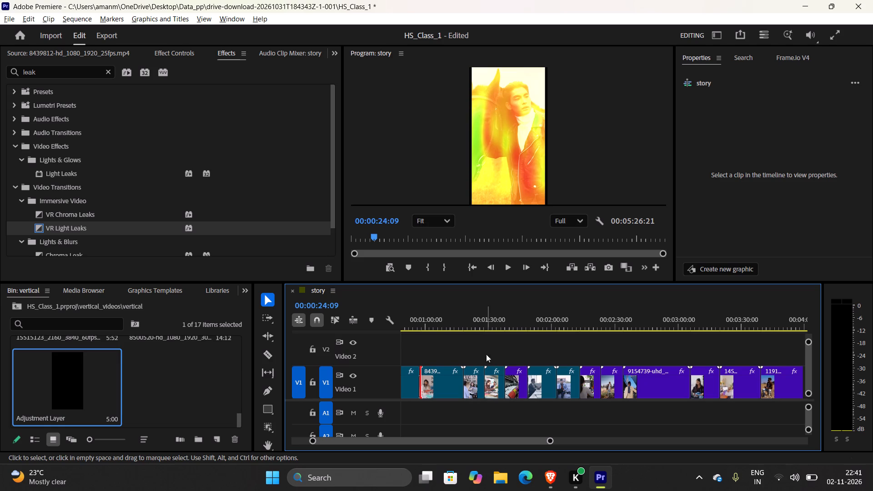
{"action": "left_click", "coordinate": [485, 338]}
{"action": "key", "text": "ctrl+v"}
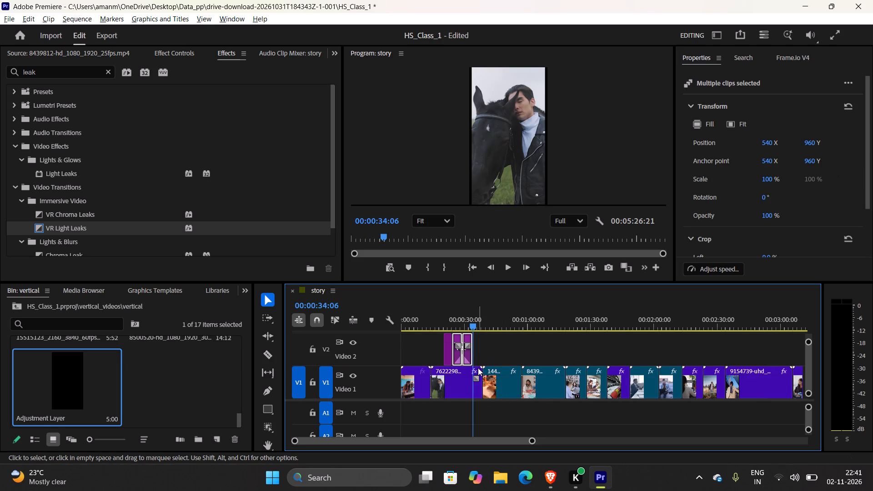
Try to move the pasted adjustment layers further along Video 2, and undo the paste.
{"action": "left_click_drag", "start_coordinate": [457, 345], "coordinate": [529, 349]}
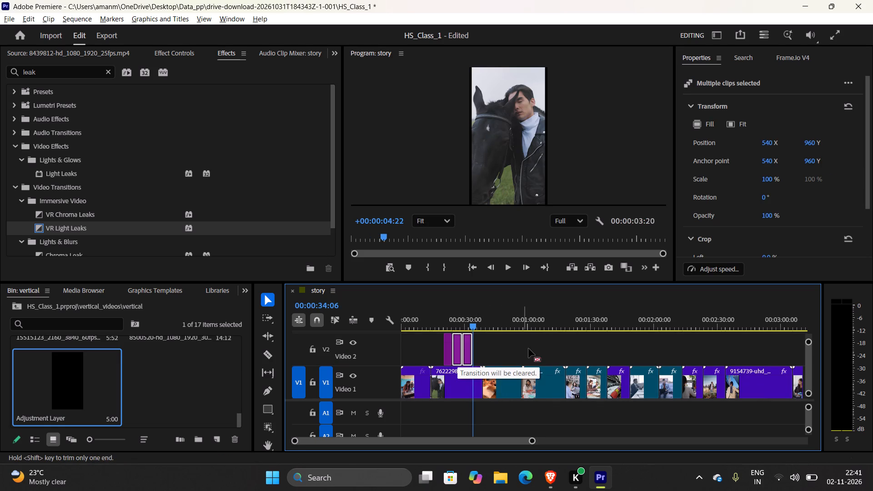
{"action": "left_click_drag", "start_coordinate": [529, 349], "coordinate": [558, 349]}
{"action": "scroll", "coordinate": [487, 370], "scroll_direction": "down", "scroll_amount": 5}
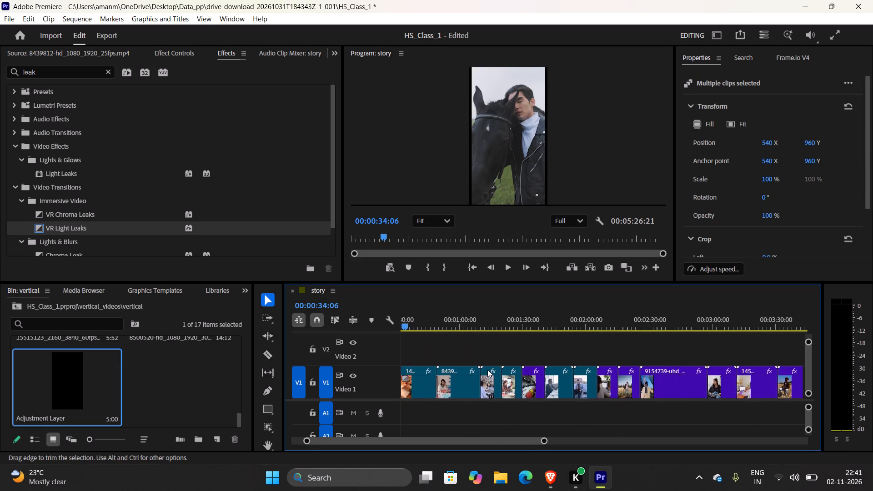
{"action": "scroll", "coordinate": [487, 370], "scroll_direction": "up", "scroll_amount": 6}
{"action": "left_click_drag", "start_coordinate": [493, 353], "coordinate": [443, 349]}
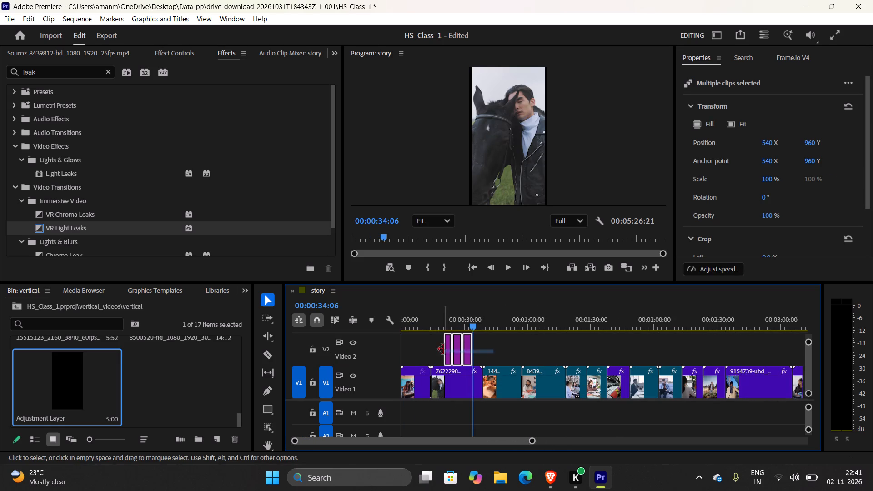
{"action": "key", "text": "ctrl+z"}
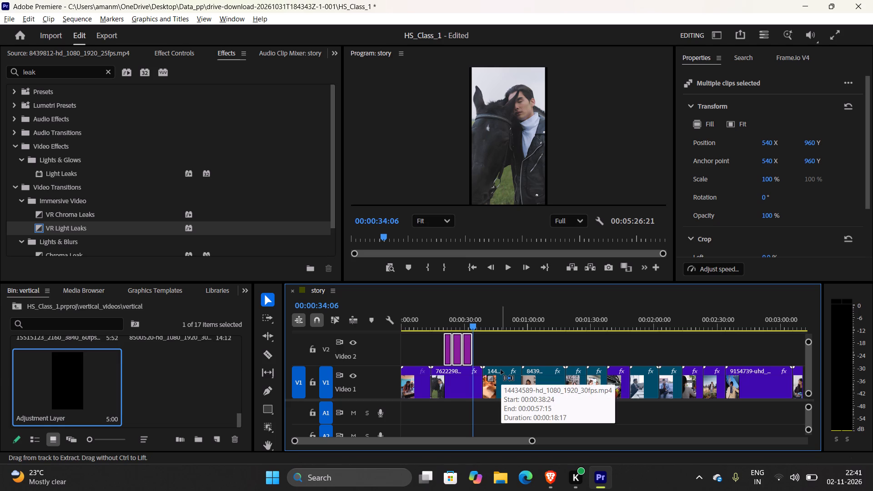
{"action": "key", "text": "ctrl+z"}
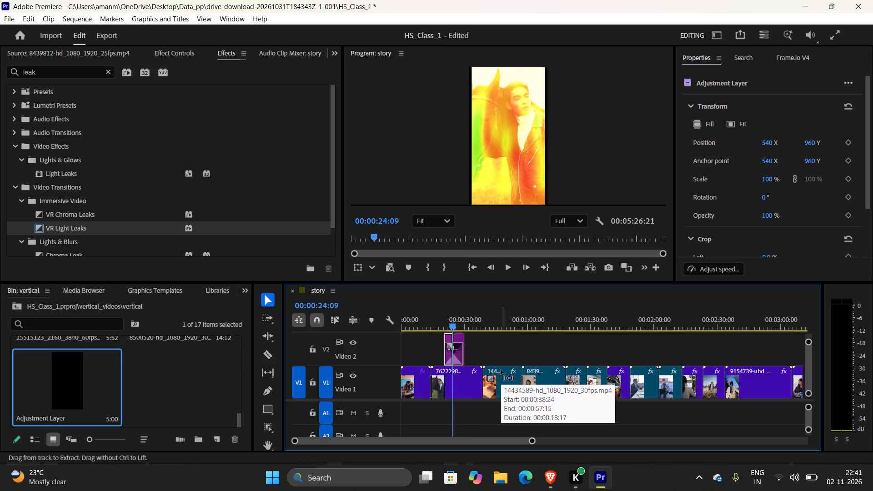
Undo the earlier adjustment layer and VR Light Leaks edits, back to before the adjustment layer was created.
{"action": "key", "text": "ctrl+z"}
{"action": "key", "text": "ctrl+z"}
{"action": "key", "text": "ctrl+z"}
{"action": "key", "text": "ctrl+z"}
{"action": "key", "text": "ctrl+z"}
{"action": "key", "text": "ctrl+z"}
{"action": "key", "text": "ctrl+z"}
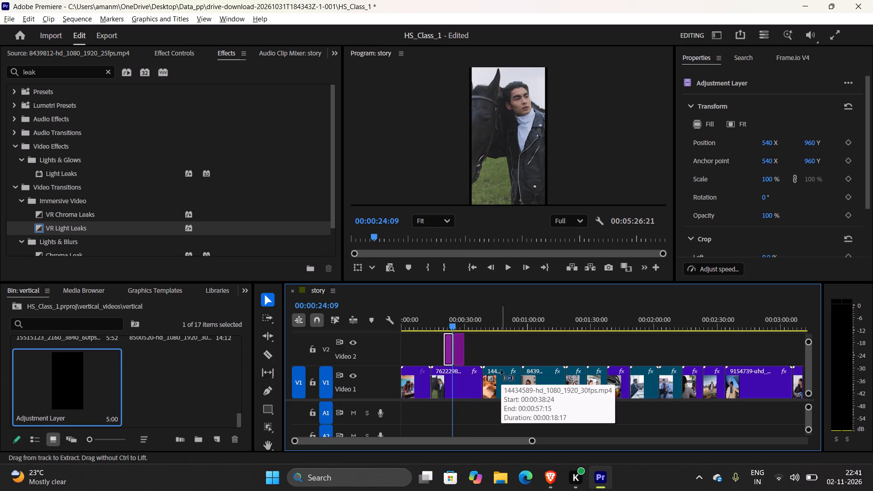
{"action": "key", "text": "ctrl+z"}
{"action": "key", "text": "z"}
{"action": "key", "text": "ctrl+z"}
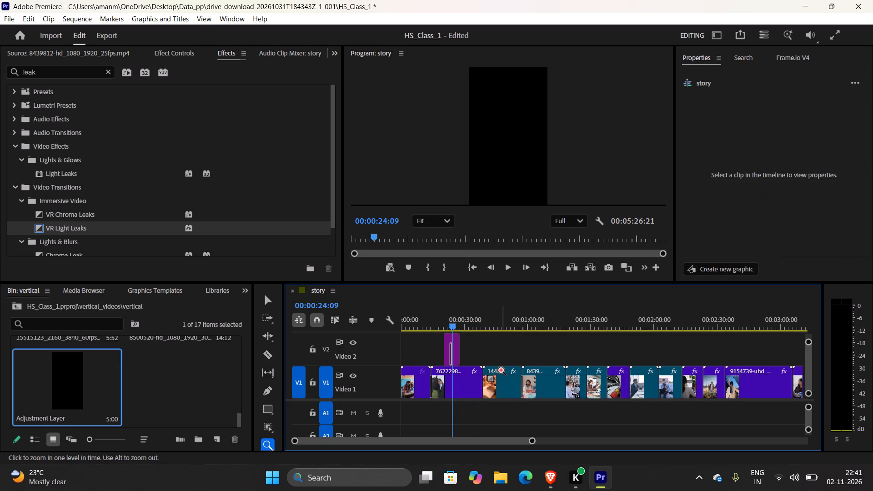
{"action": "key", "text": "ctrl+z"}
{"action": "key", "text": "ctrl+z"}
{"action": "key", "text": "ctrl+z"}
{"action": "key", "text": "ctrl+z"}
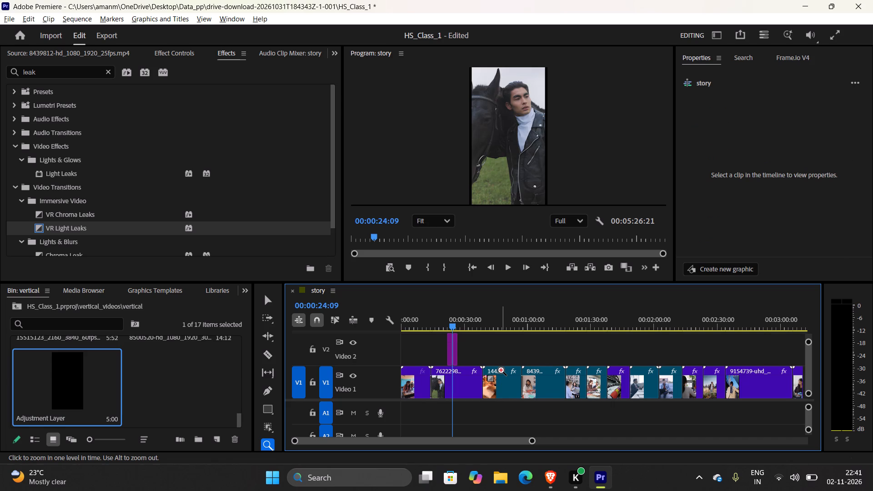
{"action": "key", "text": "ctrl+z"}
{"action": "key", "text": "ctrl+z"}
{"action": "key", "text": "ctrl+z"}
{"action": "key", "text": "ctrl+z"}
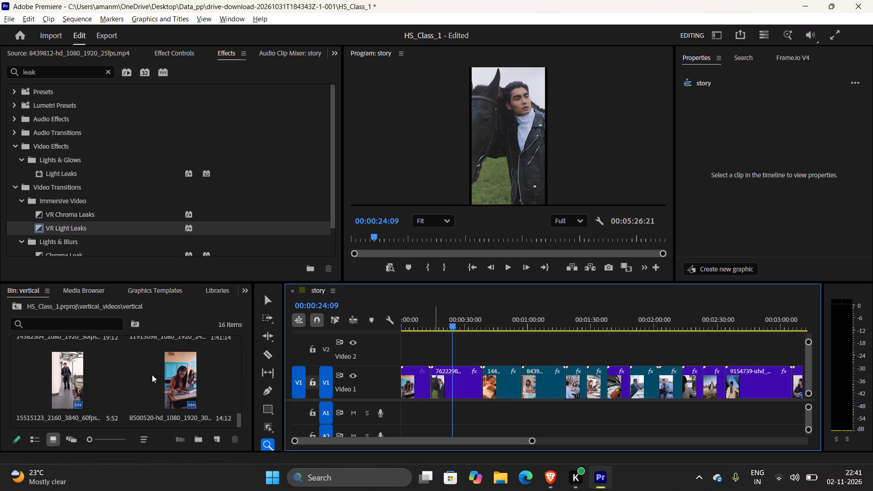
Create a new adjustment layer in the vertical bin at 1080 by 1920, 25.00 fps, square pixels.
{"action": "scroll", "coordinate": [121, 377], "scroll_direction": "down", "scroll_amount": 11}
{"action": "scroll", "coordinate": [105, 416], "scroll_direction": "up", "scroll_amount": 1}
{"action": "scroll", "coordinate": [105, 416], "scroll_direction": "down", "scroll_amount": 1}
{"action": "left_click", "coordinate": [219, 440]}
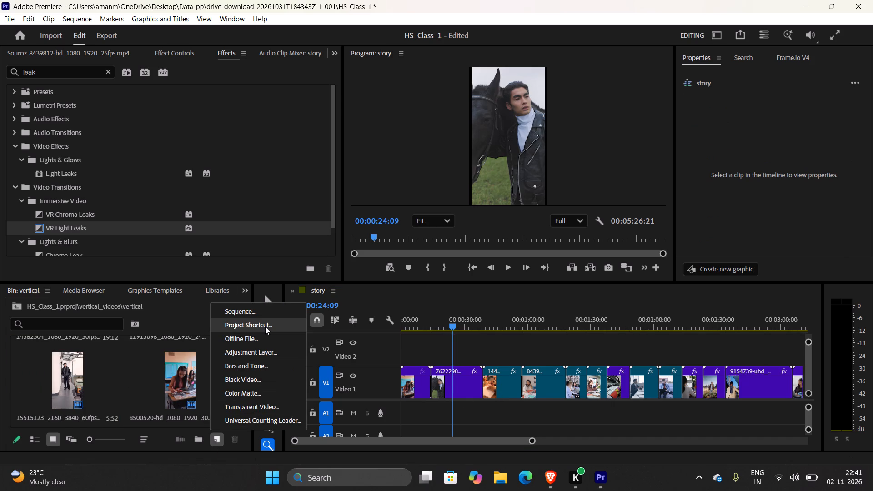
{"action": "left_click", "coordinate": [266, 349]}
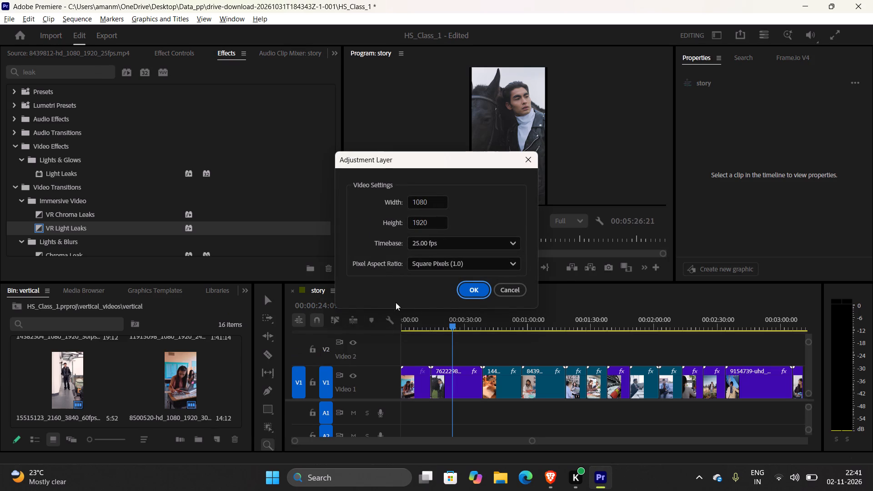
{"action": "left_click", "coordinate": [481, 290]}
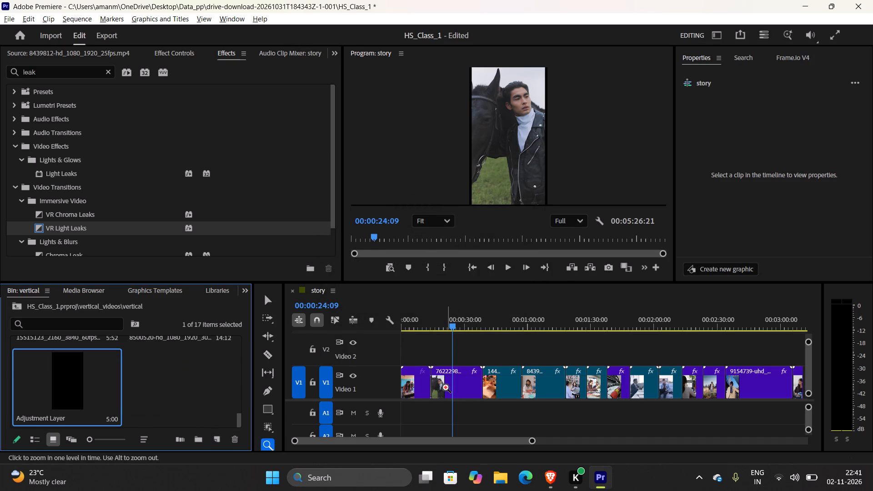
Place the adjustment layer on Video 2 above the 7622298 clip, starting at about 00:00:25:17.
{"action": "scroll", "coordinate": [486, 379], "scroll_direction": "up", "scroll_amount": 1, "text": "shift"}
{"action": "scroll", "coordinate": [486, 379], "scroll_direction": "down", "scroll_amount": 1, "text": "shift"}
{"action": "scroll", "coordinate": [486, 379], "scroll_direction": "up", "scroll_amount": 7, "text": "shift"}
{"action": "left_click_drag", "start_coordinate": [534, 441], "coordinate": [395, 441]}
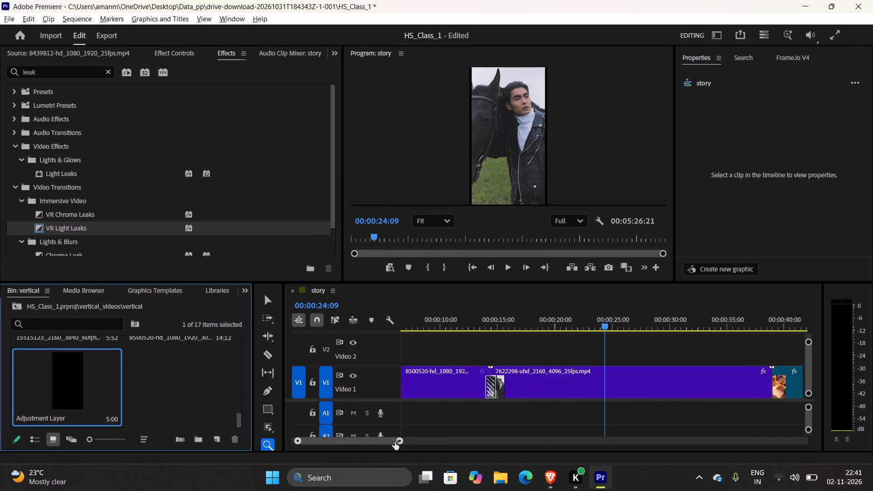
{"action": "left_click_drag", "start_coordinate": [395, 441], "coordinate": [375, 441]}
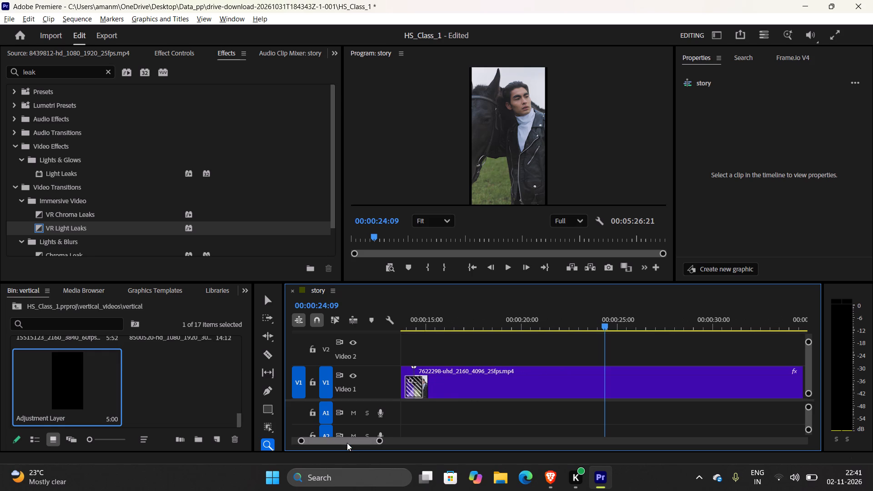
{"action": "left_click_drag", "start_coordinate": [347, 443], "coordinate": [361, 443]}
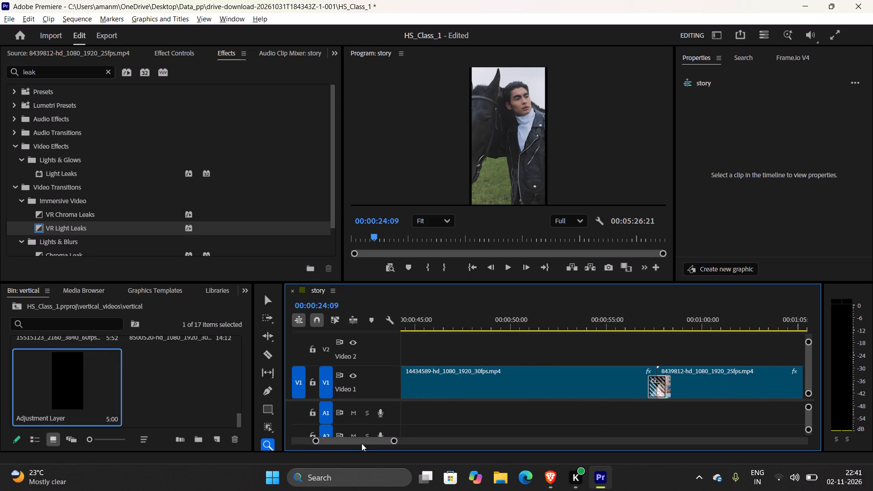
{"action": "left_click_drag", "start_coordinate": [361, 443], "coordinate": [351, 446]}
{"action": "left_click_drag", "start_coordinate": [50, 360], "coordinate": [286, 361]}
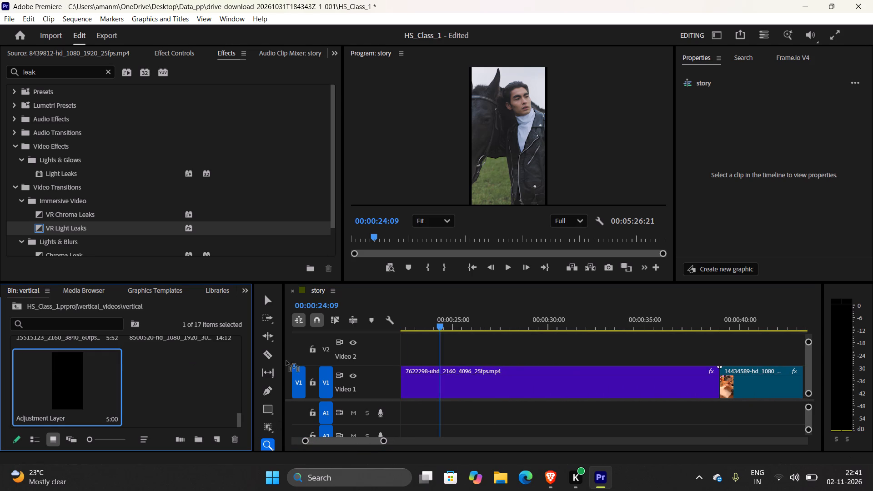
{"action": "left_click_drag", "start_coordinate": [286, 361], "coordinate": [465, 360]}
Duplicate the adjustment layer on Video 2 so the copy directly follows the original, and clear the selection.
{"action": "left_click", "coordinate": [502, 350]}
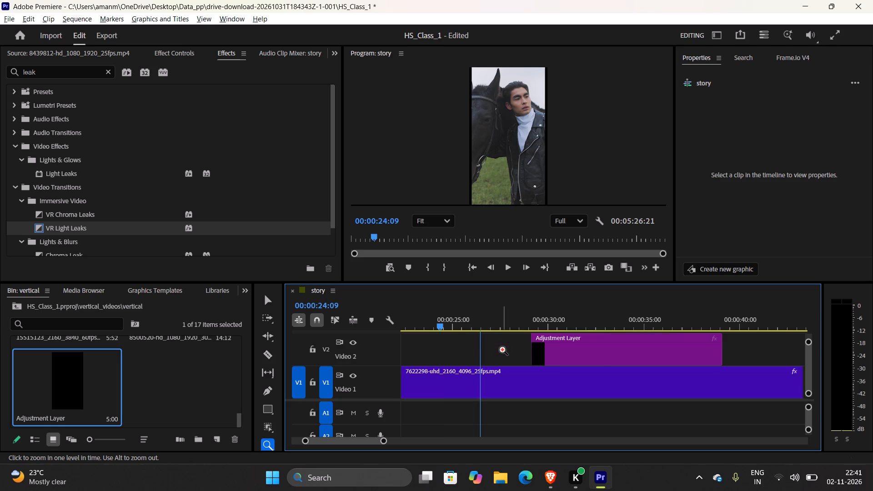
{"action": "left_click", "coordinate": [597, 361]}
{"action": "left_click", "coordinate": [597, 361]}
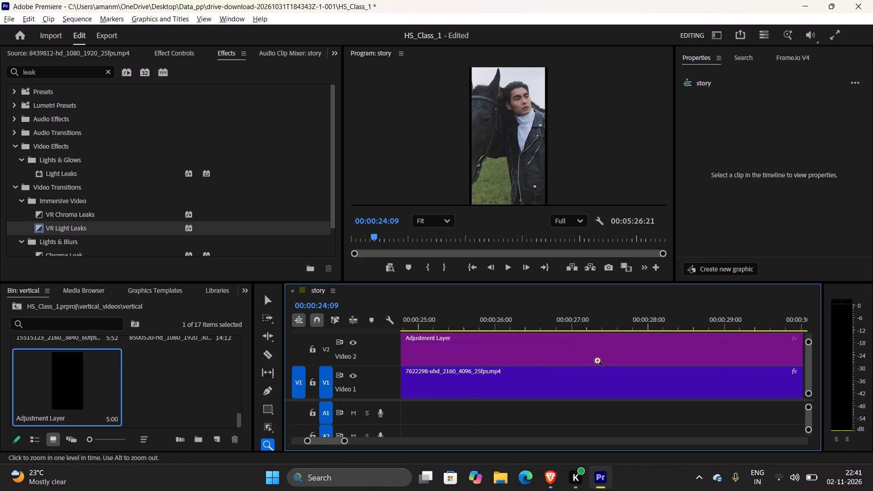
{"action": "left_click", "coordinate": [597, 361]}
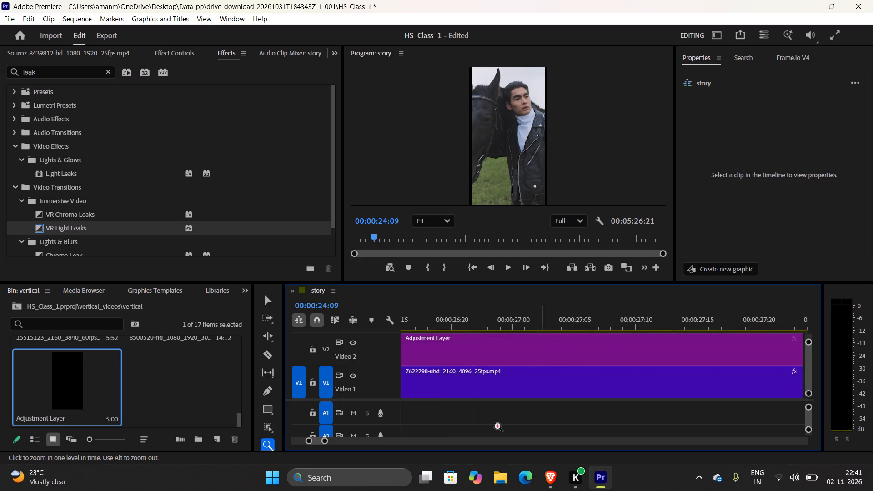
{"action": "left_click_drag", "start_coordinate": [326, 441], "coordinate": [412, 439]}
{"action": "left_click_drag", "start_coordinate": [307, 441], "coordinate": [253, 441]}
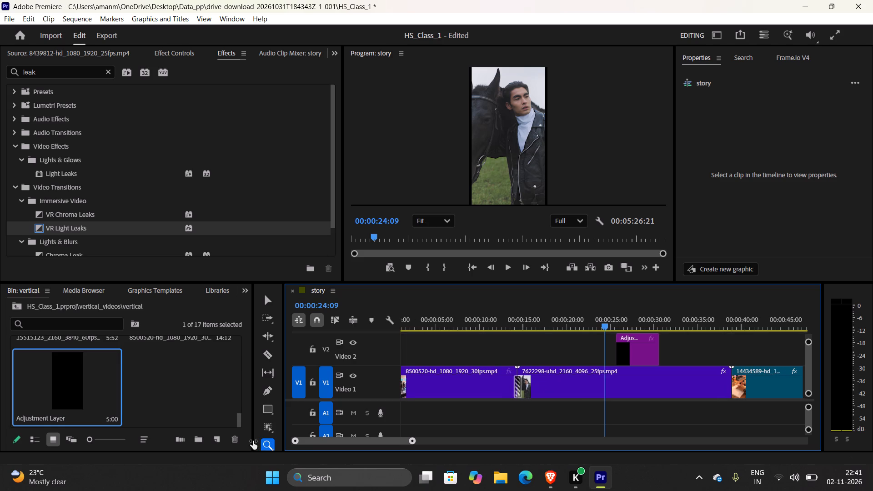
{"action": "left_click_drag", "start_coordinate": [253, 441], "coordinate": [246, 441]}
{"action": "left_click", "coordinate": [635, 359]}
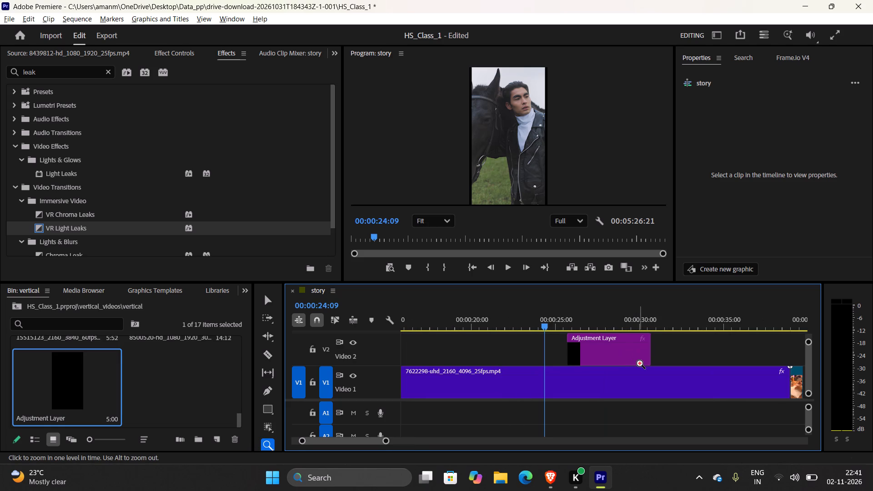
{"action": "left_click", "coordinate": [268, 300]}
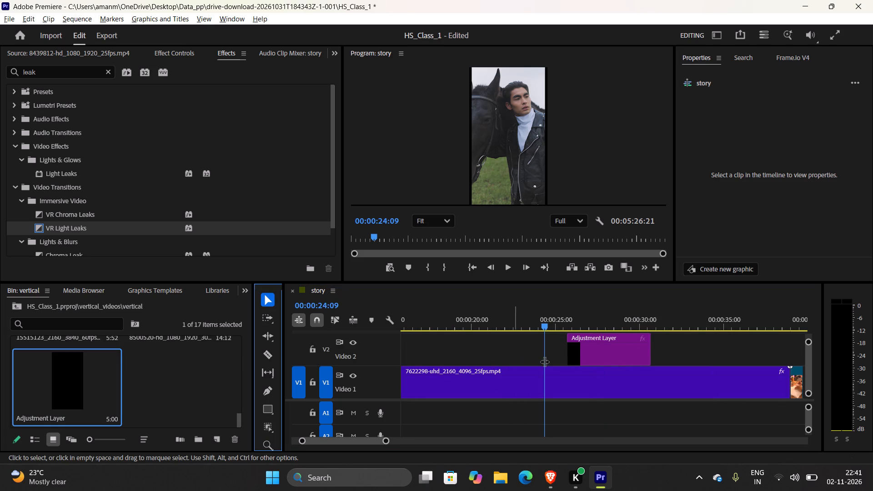
{"action": "left_click", "coordinate": [623, 359]}
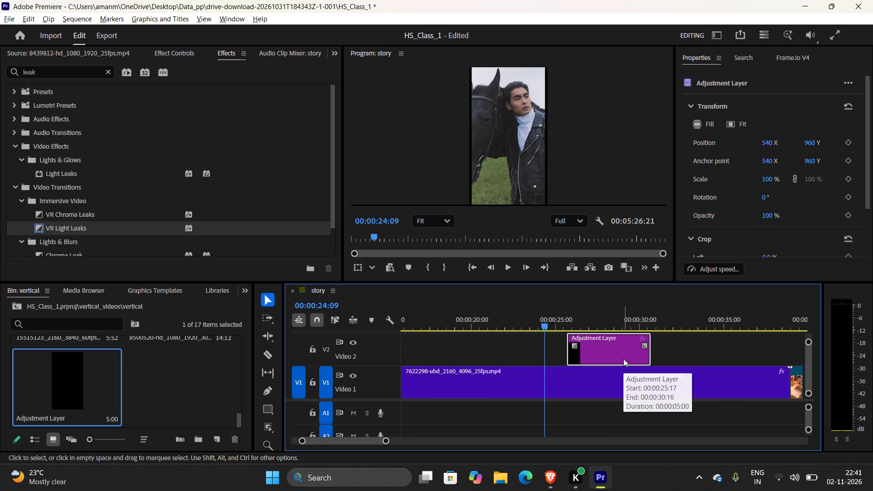
{"action": "left_click_drag", "start_coordinate": [624, 354], "coordinate": [709, 354], "text": "alt"}
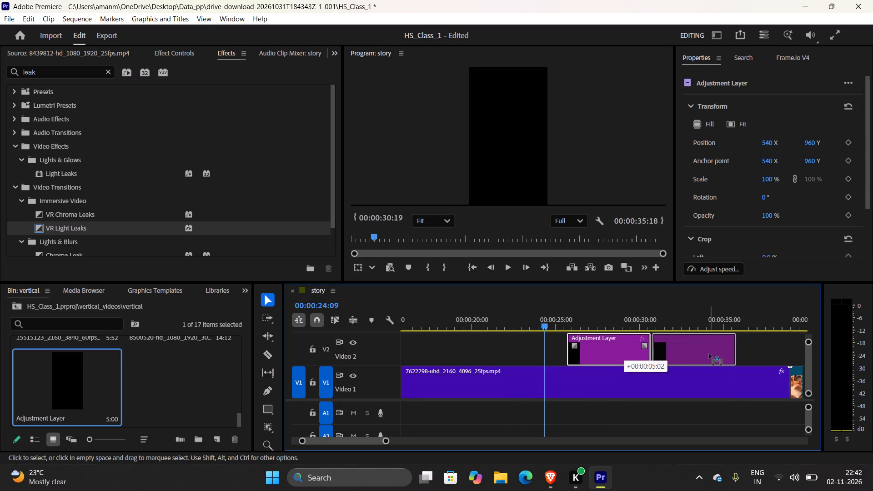
{"action": "left_click_drag", "start_coordinate": [709, 354], "coordinate": [706, 355], "text": "alt"}
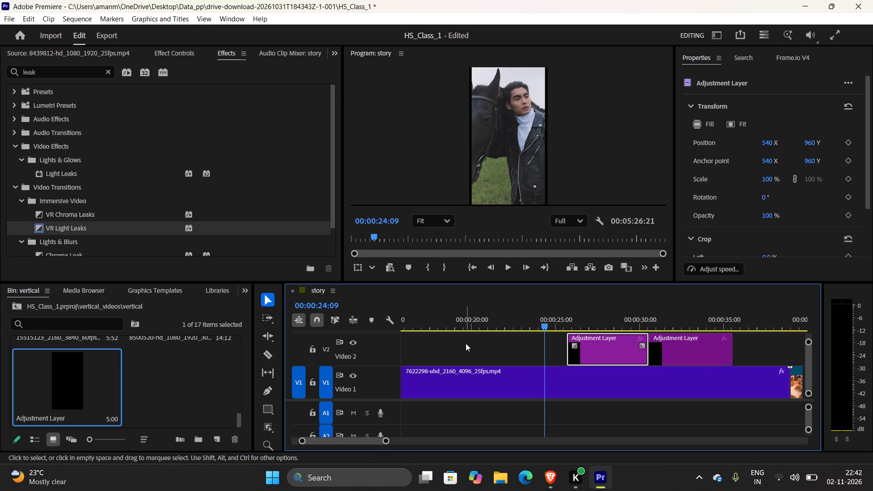
{"action": "left_click", "coordinate": [466, 343]}
{"action": "left_click", "coordinate": [613, 288]}
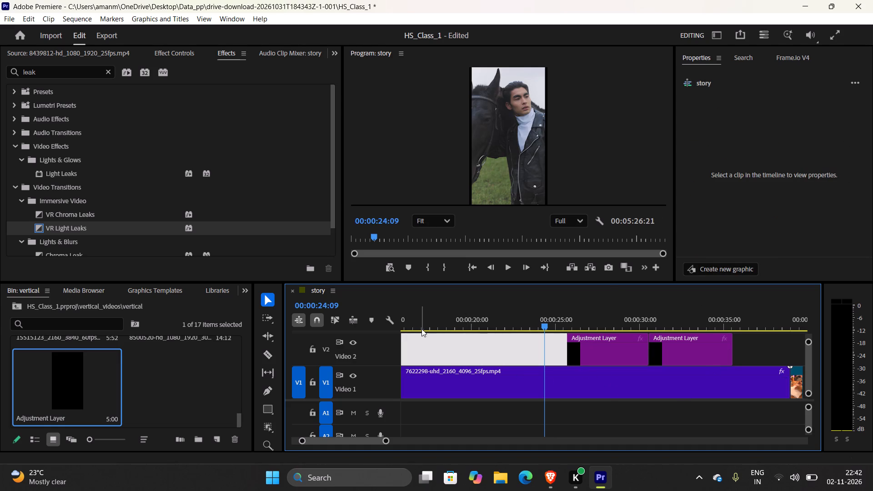
{"action": "key", "text": "Escape"}
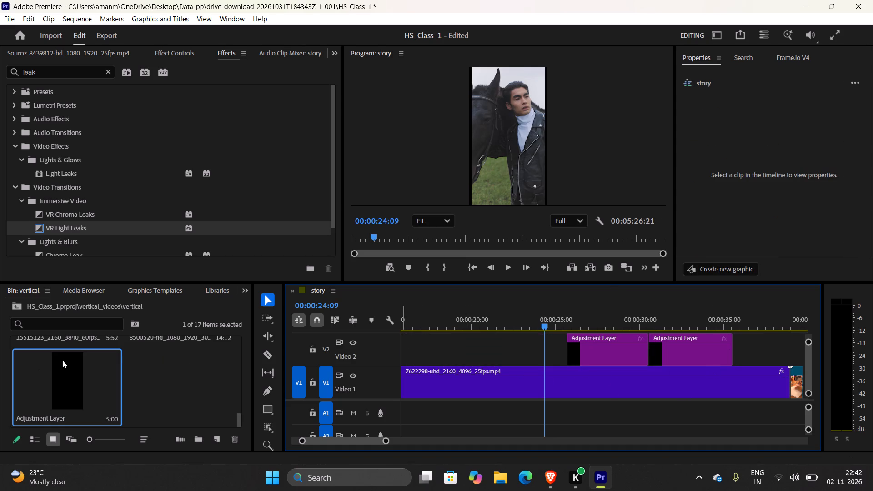
Apply VR Light Leaks at the edit between the two adjustment layers, lengthen the transition across both, and preview it.
{"action": "left_click_drag", "start_coordinate": [93, 228], "coordinate": [644, 359]}
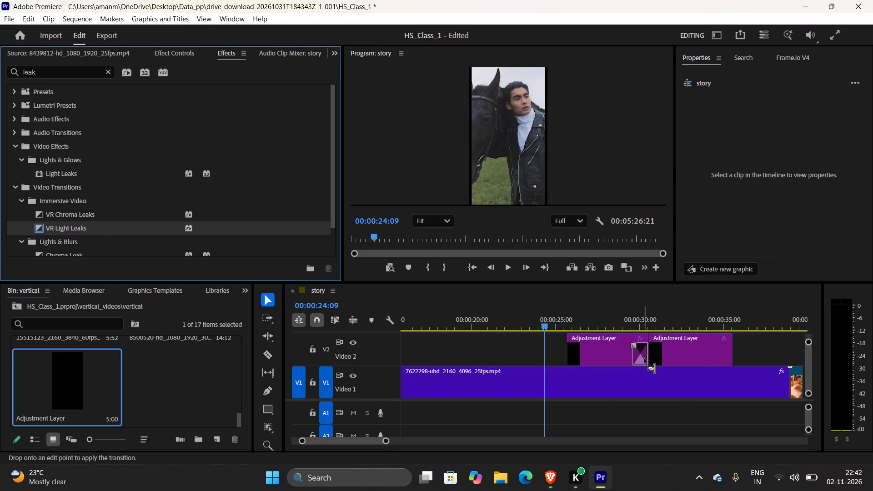
{"action": "left_click_drag", "start_coordinate": [644, 359], "coordinate": [649, 351]}
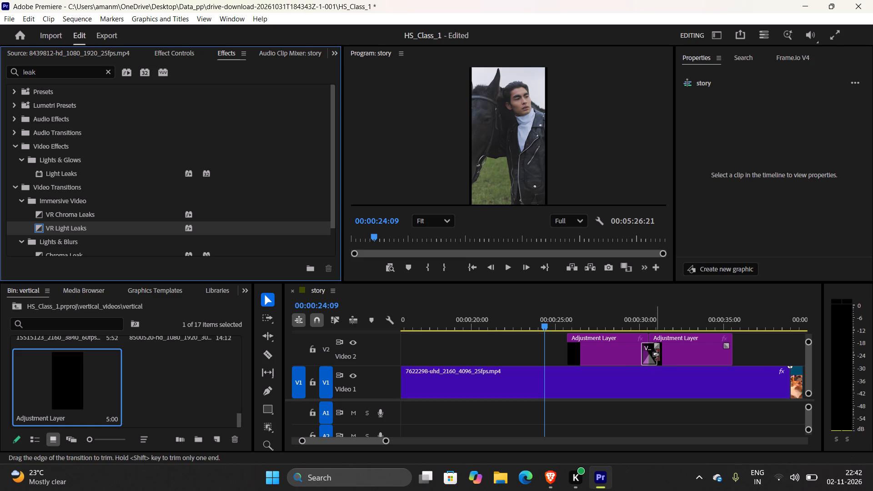
{"action": "left_click_drag", "start_coordinate": [657, 354], "coordinate": [681, 355]}
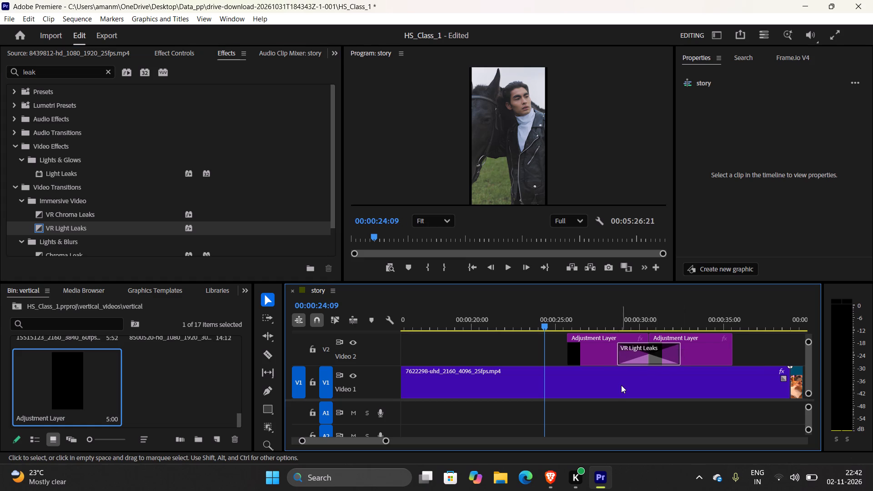
{"action": "left_click_drag", "start_coordinate": [542, 326], "coordinate": [652, 329]}
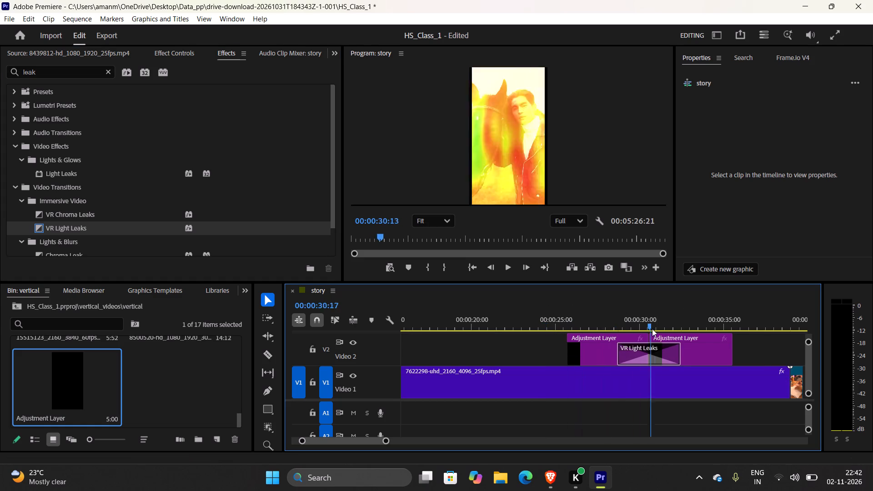
{"action": "left_click_drag", "start_coordinate": [652, 329], "coordinate": [568, 346]}
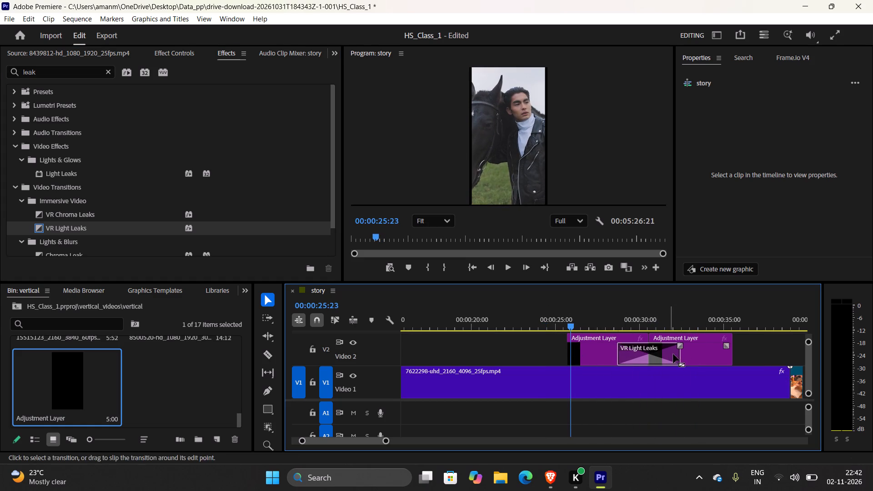
Duplicate the adjustment layer pair with its VR Light Leaks transition over the cut between the 14434589 and 8439812 clips.
{"action": "left_click_drag", "start_coordinate": [770, 351], "coordinate": [563, 352]}
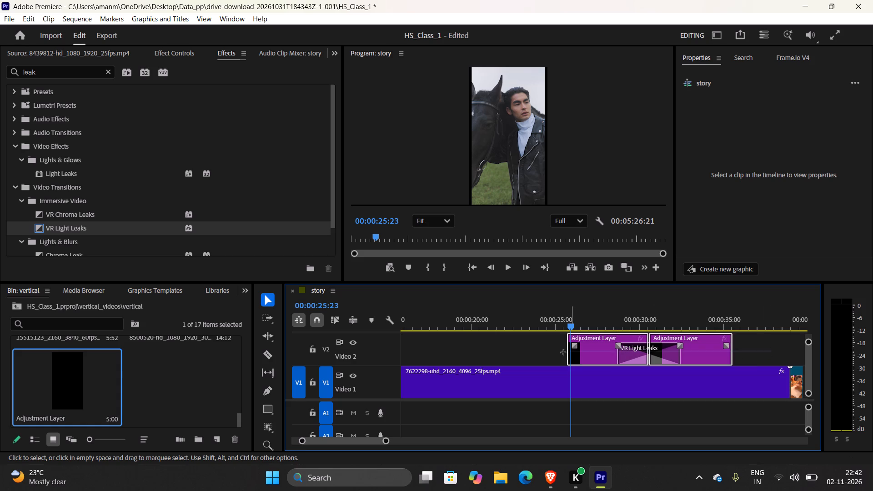
{"action": "left_click_drag", "start_coordinate": [563, 352], "coordinate": [548, 354]}
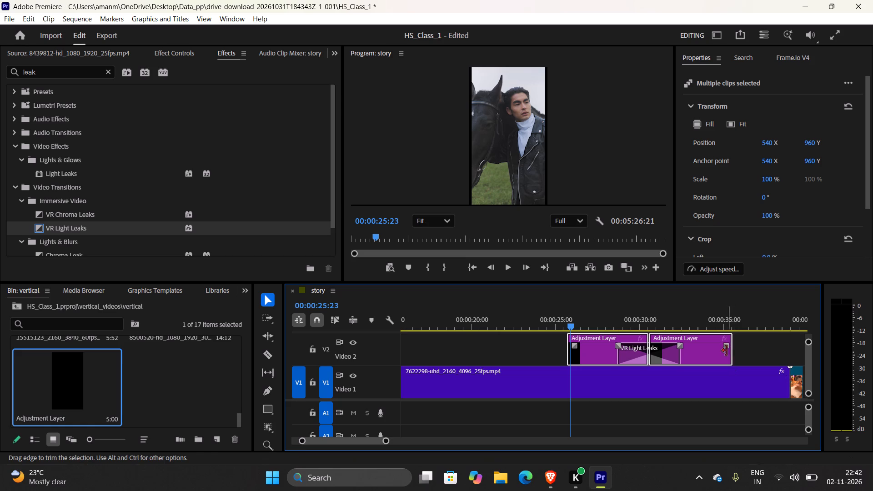
{"action": "left_click_drag", "start_coordinate": [712, 350], "coordinate": [840, 352], "text": "alt"}
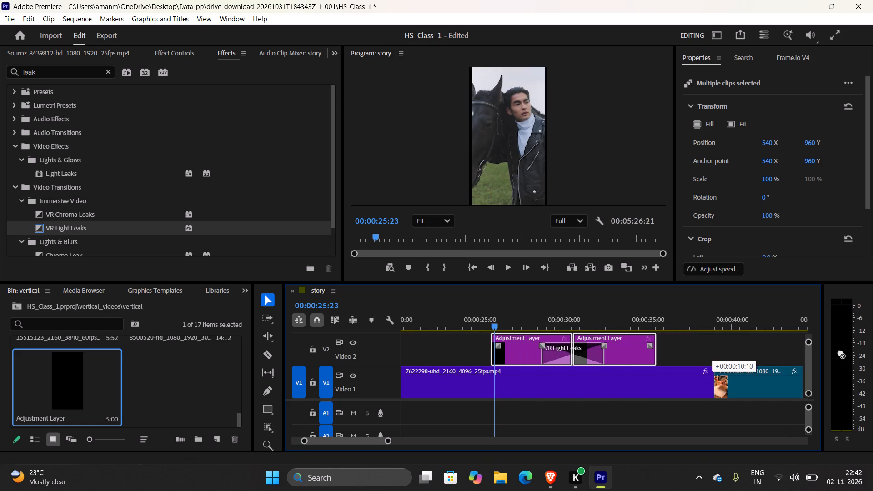
{"action": "left_click_drag", "start_coordinate": [840, 352], "coordinate": [764, 360], "text": "alt"}
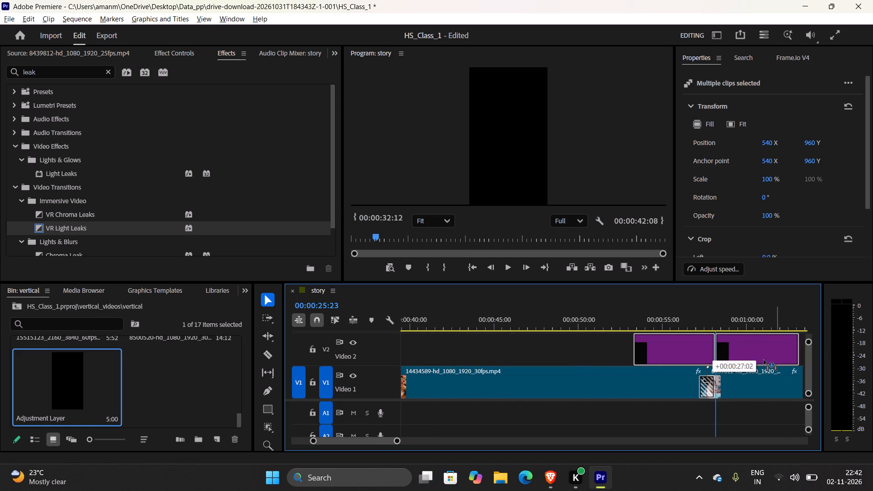
{"action": "left_click_drag", "start_coordinate": [764, 360], "coordinate": [758, 360], "text": "alt"}
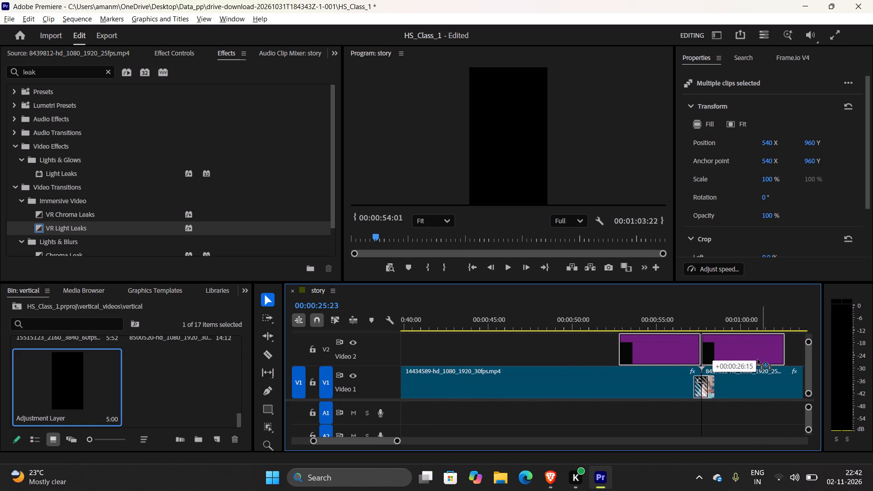
{"action": "left_click_drag", "start_coordinate": [758, 360], "coordinate": [762, 357], "text": "alt"}
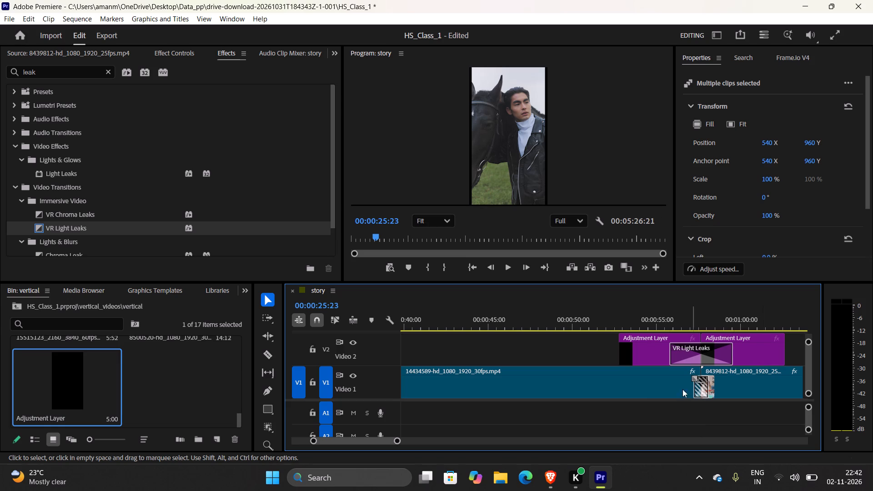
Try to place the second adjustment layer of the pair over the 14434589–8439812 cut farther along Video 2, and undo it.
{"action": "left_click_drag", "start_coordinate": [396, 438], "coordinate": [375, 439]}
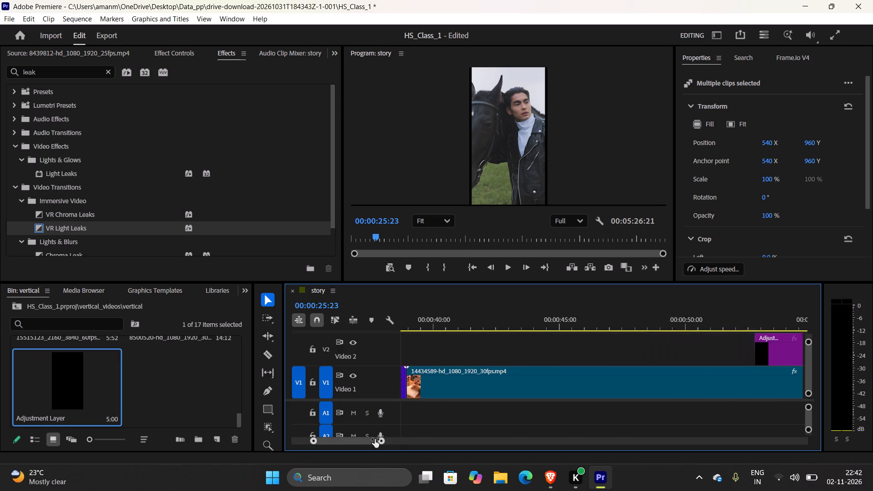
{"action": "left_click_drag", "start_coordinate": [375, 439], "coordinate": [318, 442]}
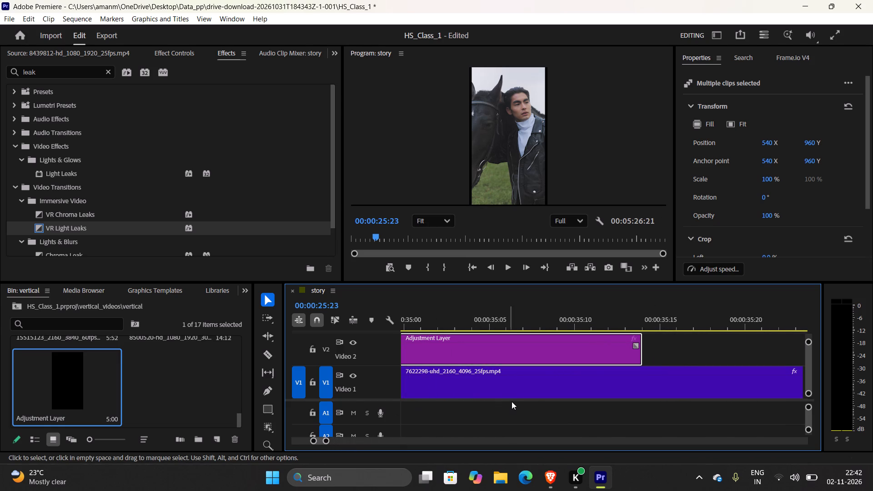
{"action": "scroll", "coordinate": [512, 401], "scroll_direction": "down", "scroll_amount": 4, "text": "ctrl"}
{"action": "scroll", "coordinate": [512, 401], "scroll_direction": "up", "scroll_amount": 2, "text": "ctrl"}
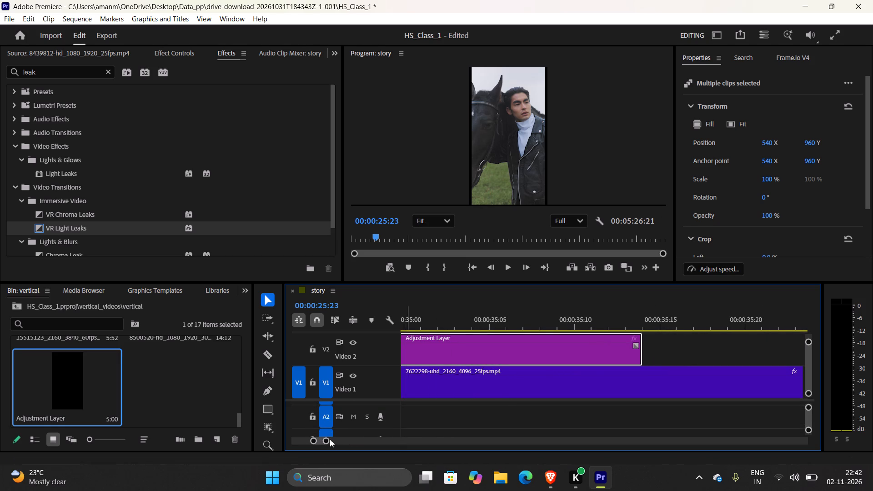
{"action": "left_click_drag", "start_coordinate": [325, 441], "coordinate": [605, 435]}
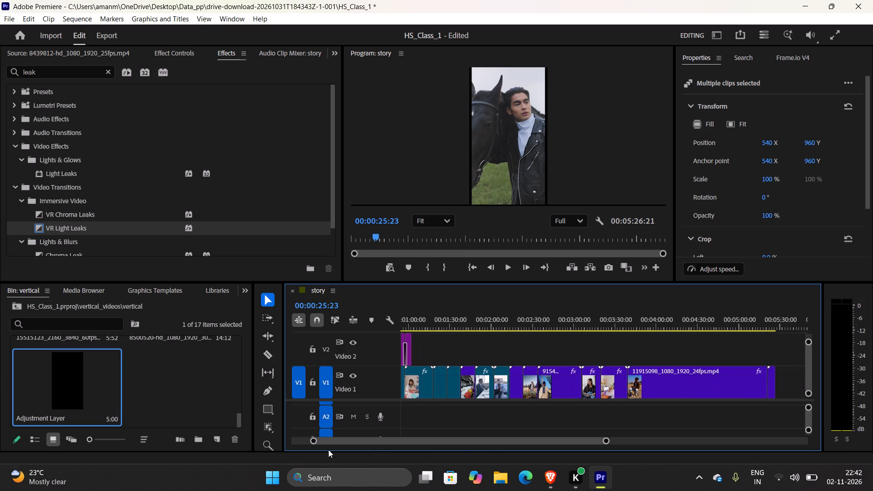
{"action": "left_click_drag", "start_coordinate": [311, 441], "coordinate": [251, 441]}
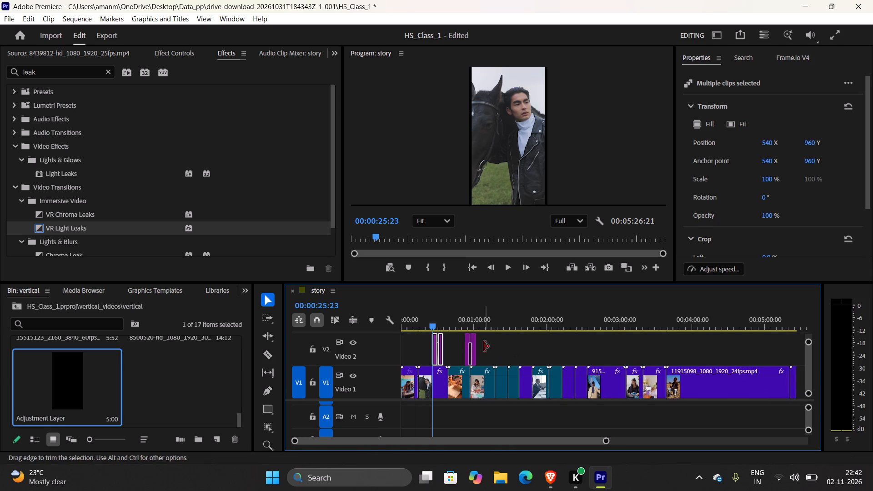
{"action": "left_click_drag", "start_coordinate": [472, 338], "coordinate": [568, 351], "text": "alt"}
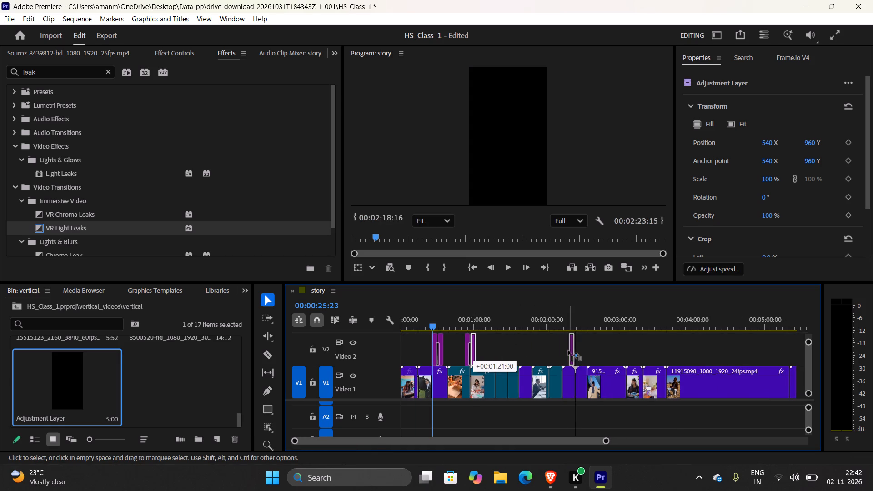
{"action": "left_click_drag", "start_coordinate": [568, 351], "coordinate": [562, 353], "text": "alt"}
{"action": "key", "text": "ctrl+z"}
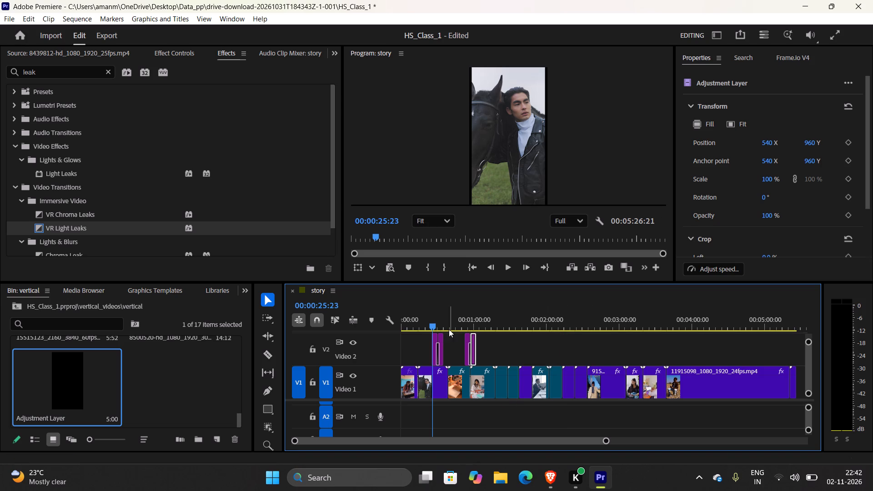
Preview the duplicated VR Light Leaks transition over the cut between the 14434589 and 8439812 clips in the story sequence.
{"action": "scroll", "coordinate": [464, 379], "scroll_direction": "up", "scroll_amount": 3, "text": "ctrl"}
{"action": "scroll", "coordinate": [464, 379], "scroll_direction": "down", "scroll_amount": 4}
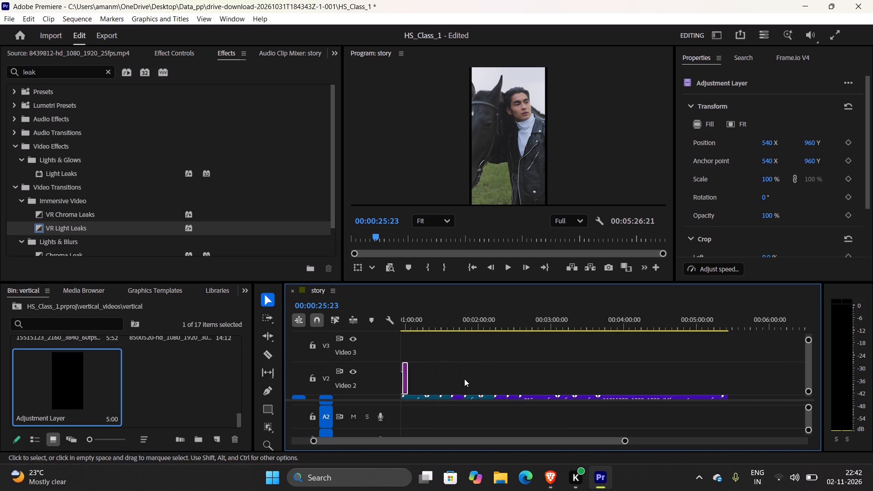
{"action": "scroll", "coordinate": [464, 379], "scroll_direction": "up", "scroll_amount": 6}
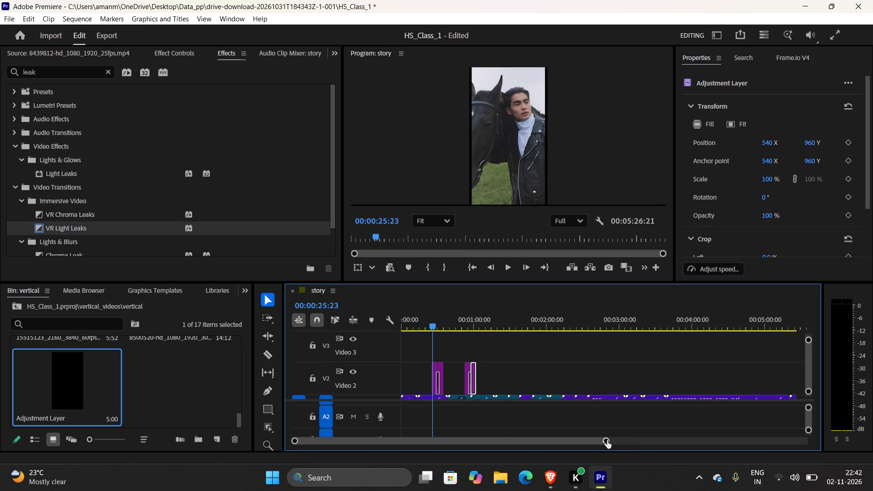
{"action": "left_click_drag", "start_coordinate": [607, 440], "coordinate": [450, 461]}
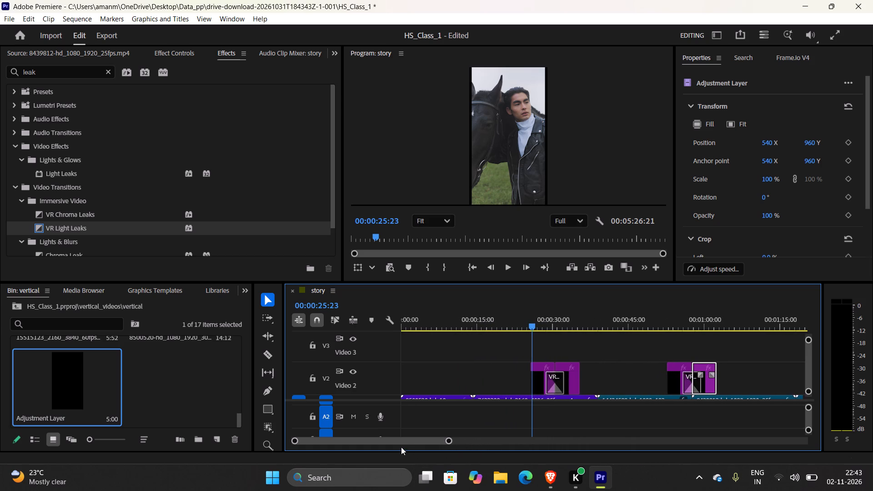
{"action": "left_click_drag", "start_coordinate": [396, 440], "coordinate": [400, 445]}
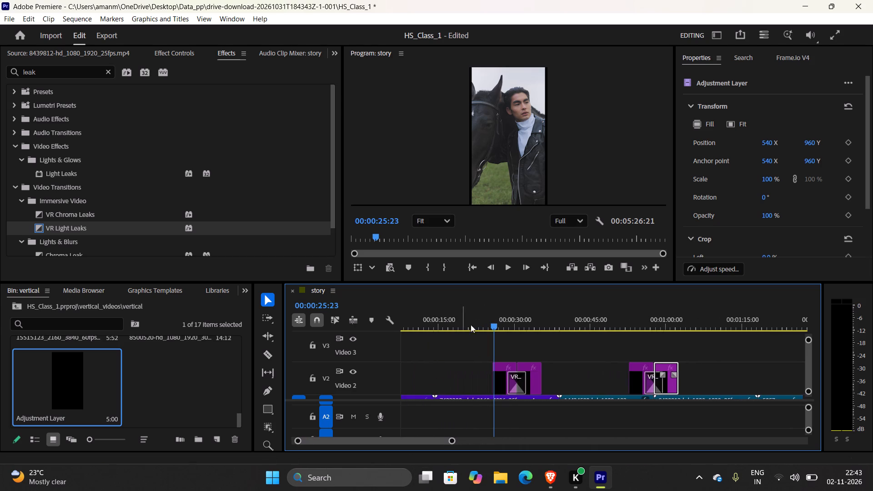
{"action": "left_click", "coordinate": [507, 270]}
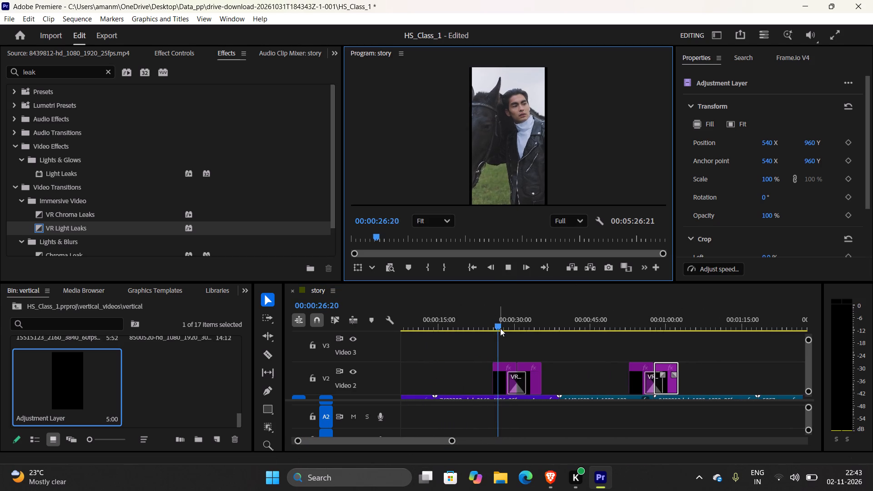
{"action": "left_click_drag", "start_coordinate": [499, 327], "coordinate": [621, 331]}
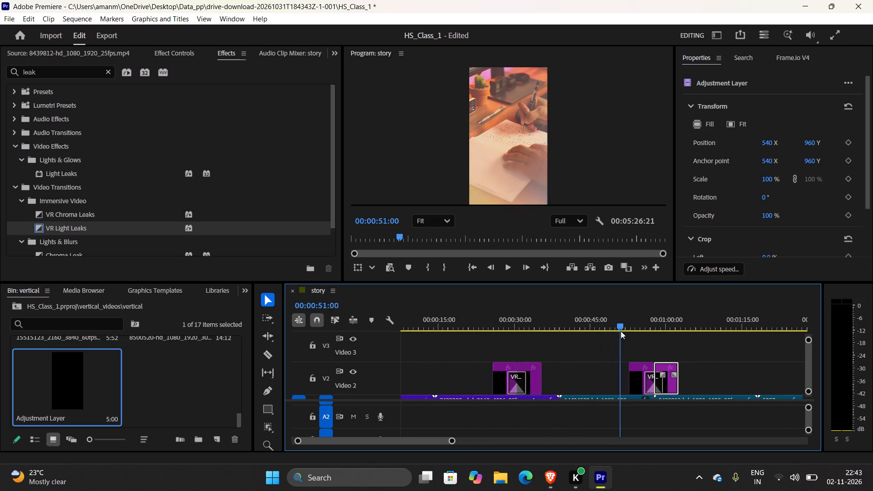
{"action": "left_click_drag", "start_coordinate": [621, 331], "coordinate": [625, 331]}
{"action": "left_click", "coordinate": [506, 266]}
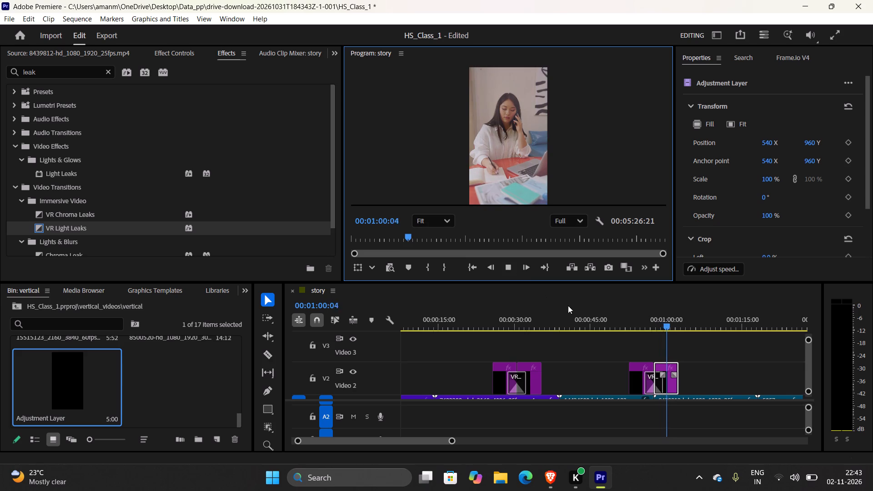
{"action": "left_click_drag", "start_coordinate": [452, 441], "coordinate": [305, 436]}
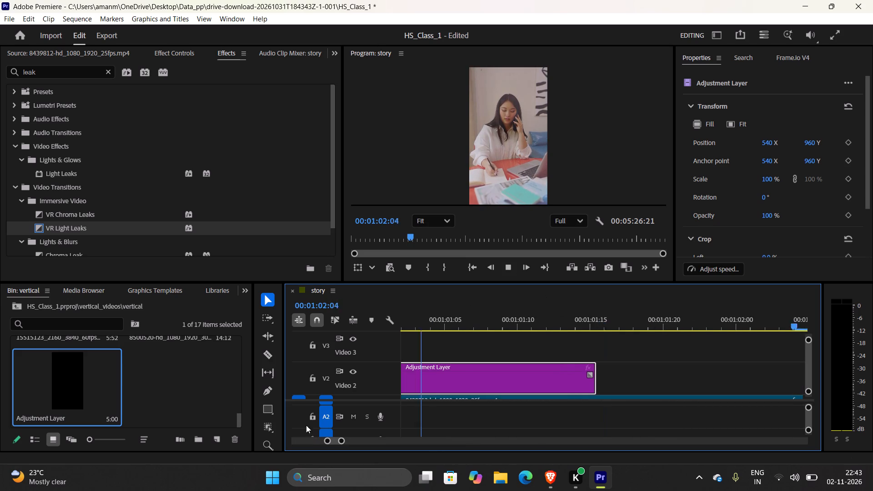
{"action": "left_click_drag", "start_coordinate": [326, 439], "coordinate": [218, 436]}
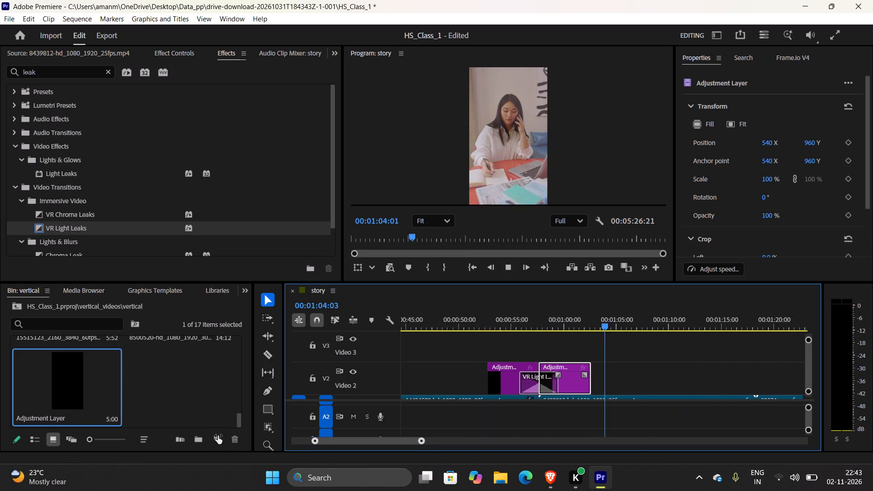
{"action": "left_click_drag", "start_coordinate": [218, 436], "coordinate": [104, 426]}
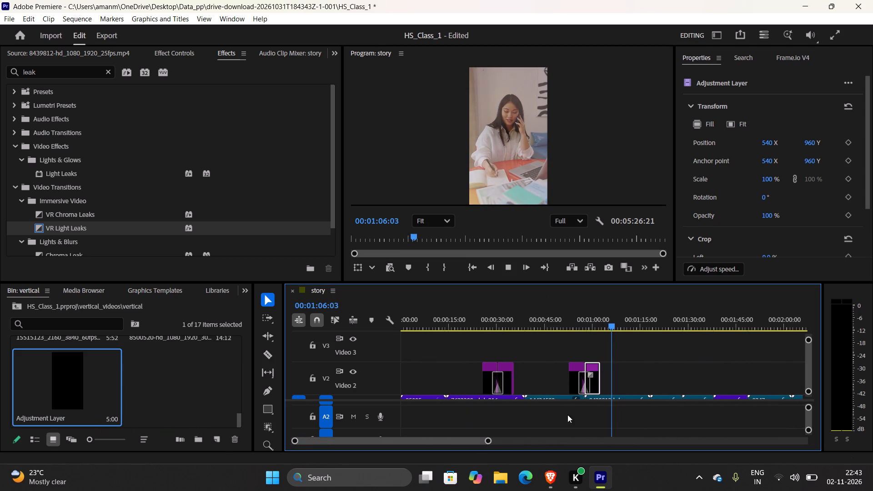
{"action": "left_click", "coordinate": [808, 338]}
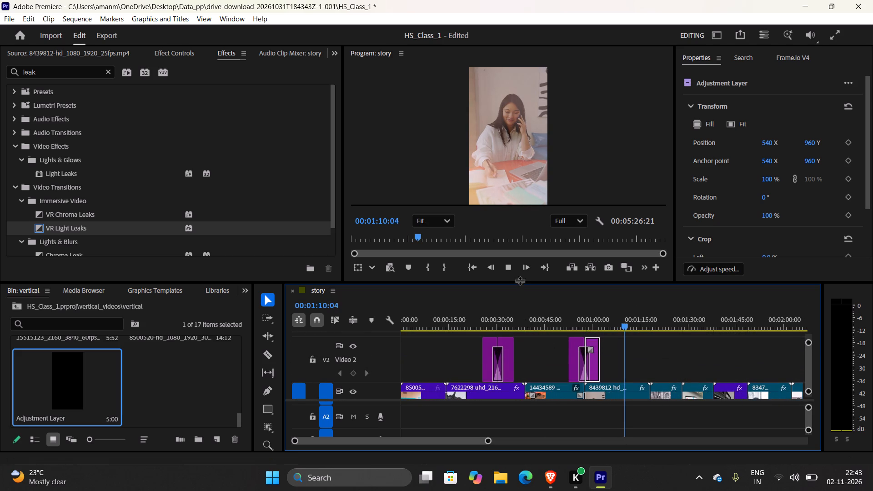
{"action": "left_click", "coordinate": [512, 269]}
Switch to Brave, watch more of the masterclass's Basic Transitions chapter, exit full screen and leave the video page.
{"action": "key", "text": "alt+Tab"}
{"action": "left_click", "coordinate": [504, 336]}
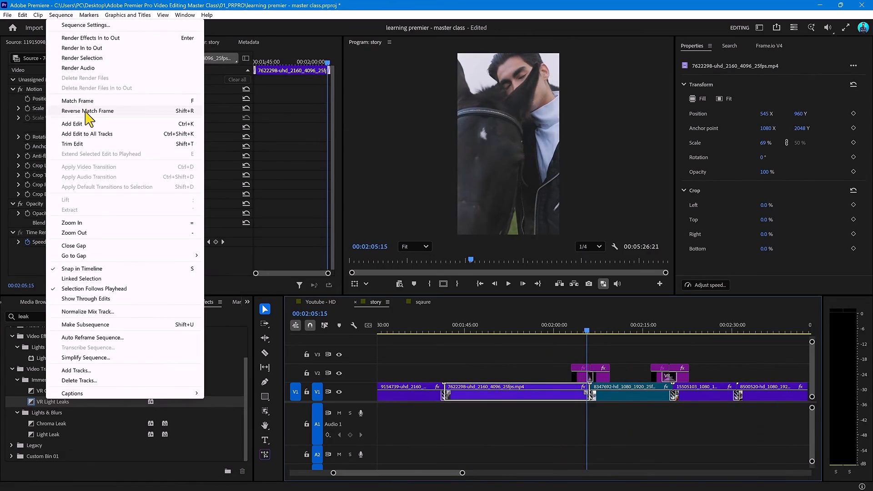
{"action": "key", "text": "space"}
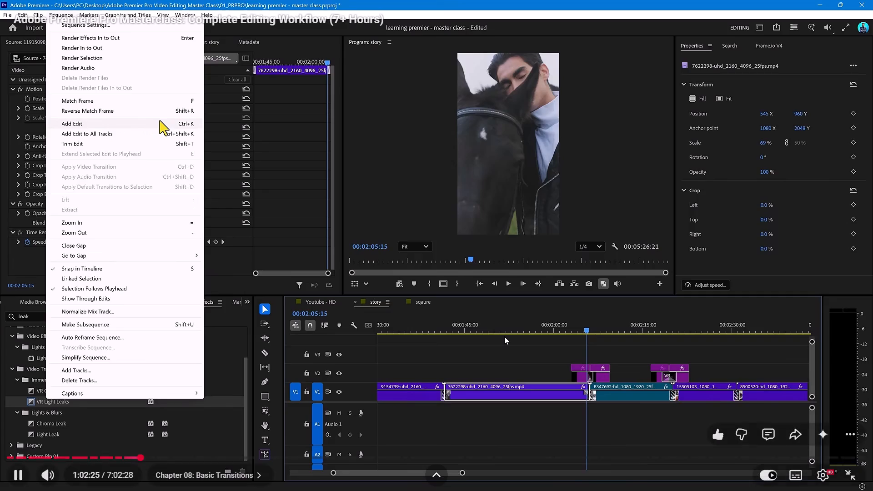
{"action": "key", "text": "Escape"}
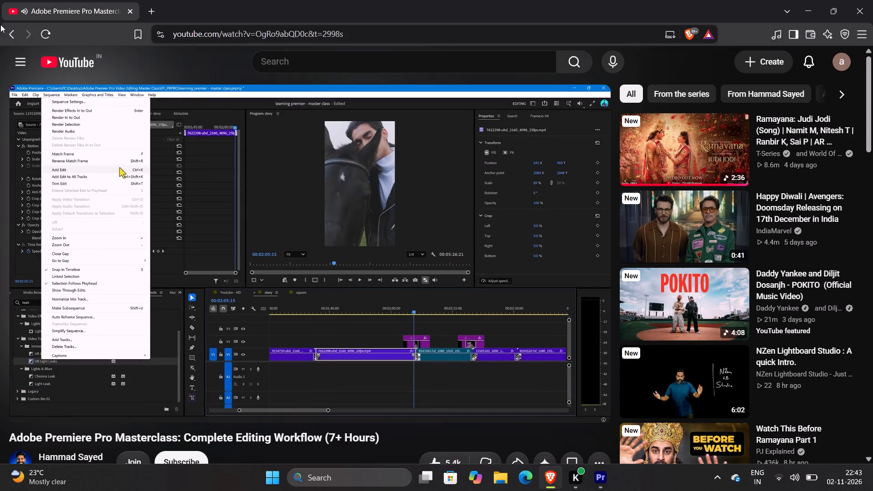
{"action": "left_click", "coordinate": [10, 34]}
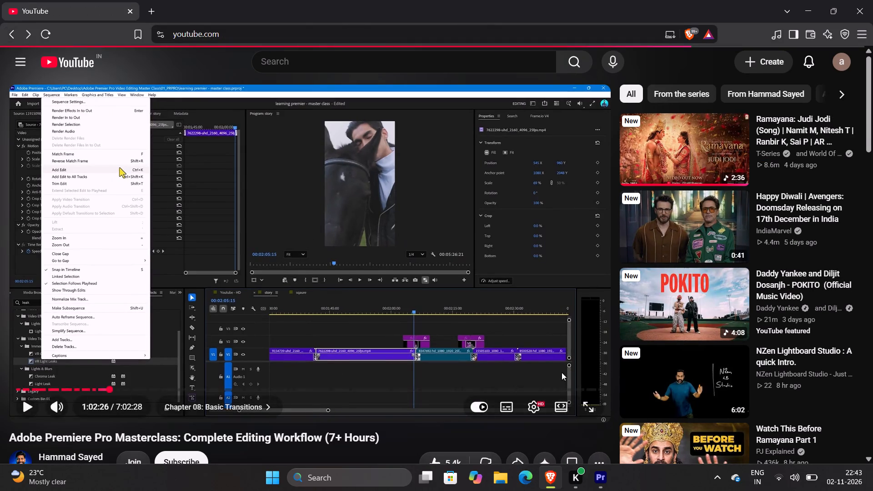
Switch back to Premiere and save the HS_Class_1 project.
{"action": "key", "text": "alt+Tab"}
{"action": "key", "text": "ctrl+s"}
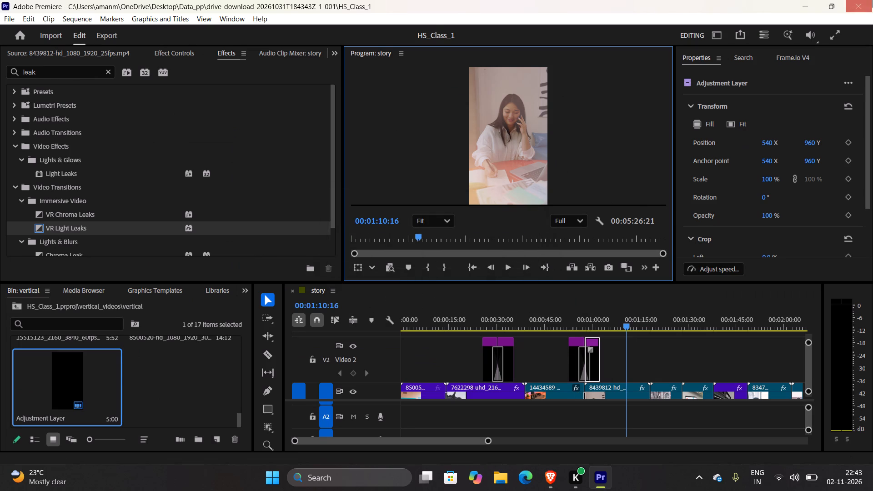
Close Premiere.
{"action": "left_click", "coordinate": [872, 0]}
{"action": "left_click", "coordinate": [502, 303]}
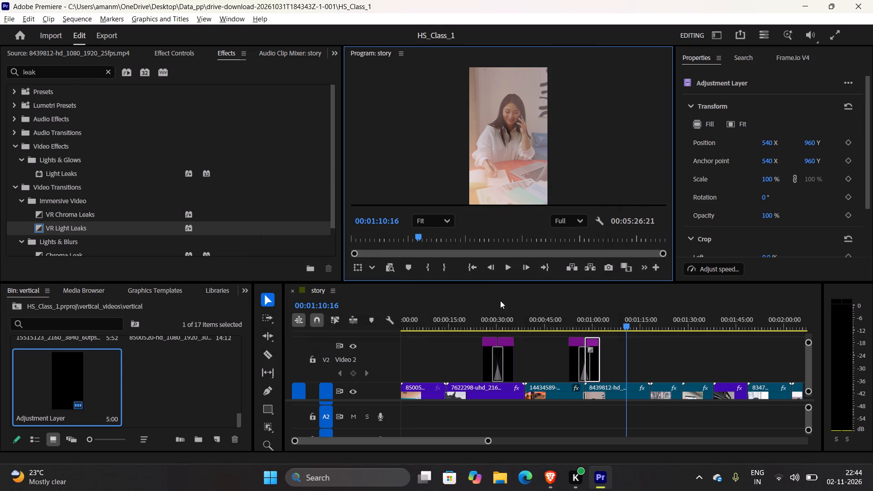
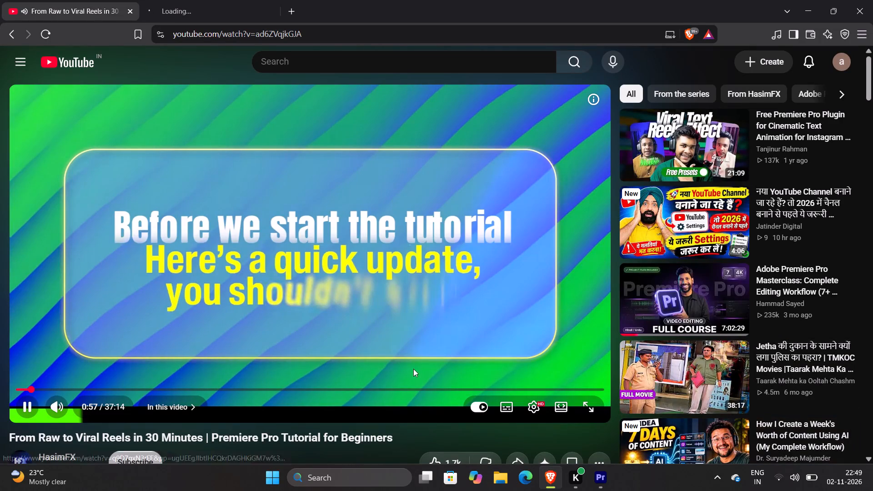
Pause the From Raw to Viral Reels tutorial and check the shared Google Drive folder page before returning to the video.
{"action": "left_click", "coordinate": [370, 349]}
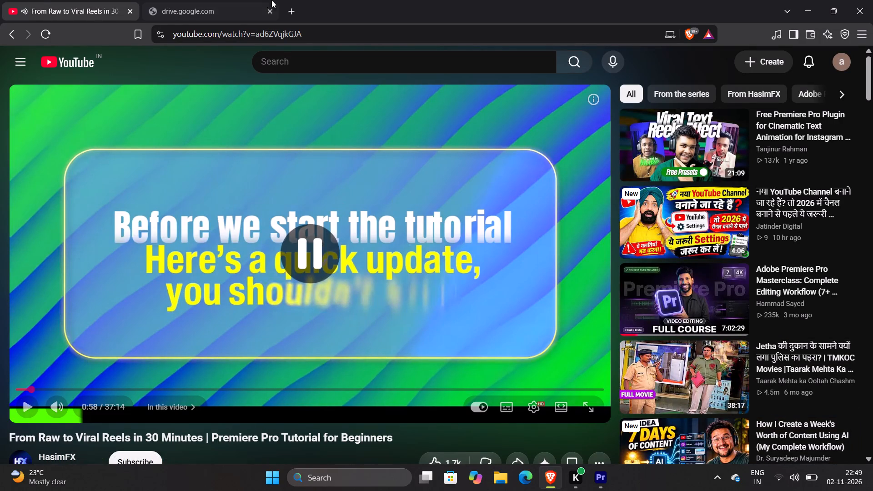
{"action": "left_click", "coordinate": [267, 0]}
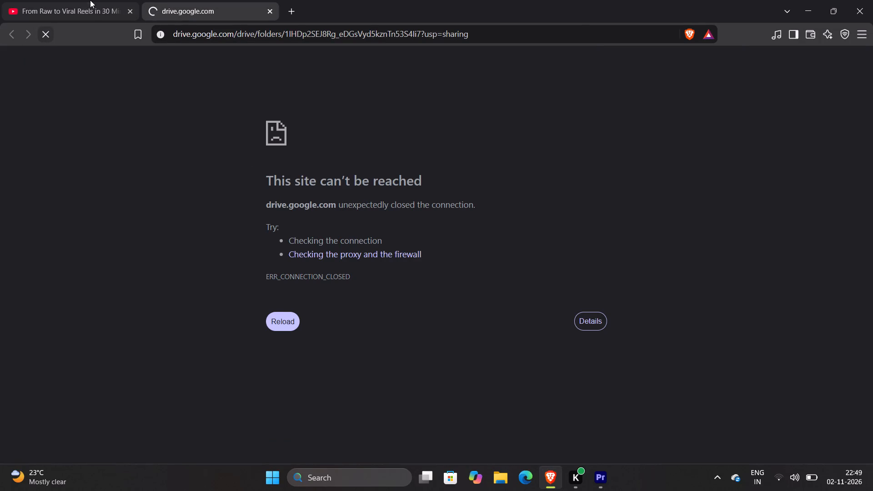
{"action": "left_click", "coordinate": [90, 0]}
{"action": "left_click", "coordinate": [380, 353]}
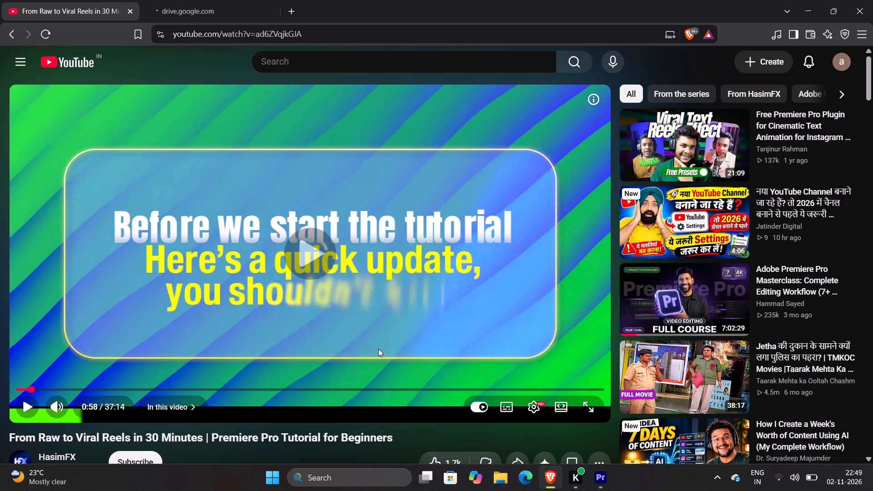
{"action": "left_click", "coordinate": [348, 275]}
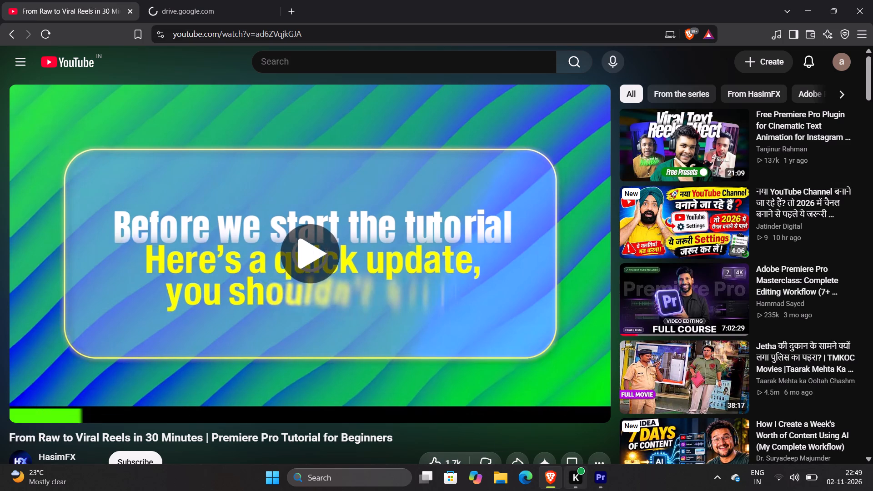
Switch to Premiere, where HS_Class_1 is open, and close the application.
{"action": "left_click", "coordinate": [602, 484]}
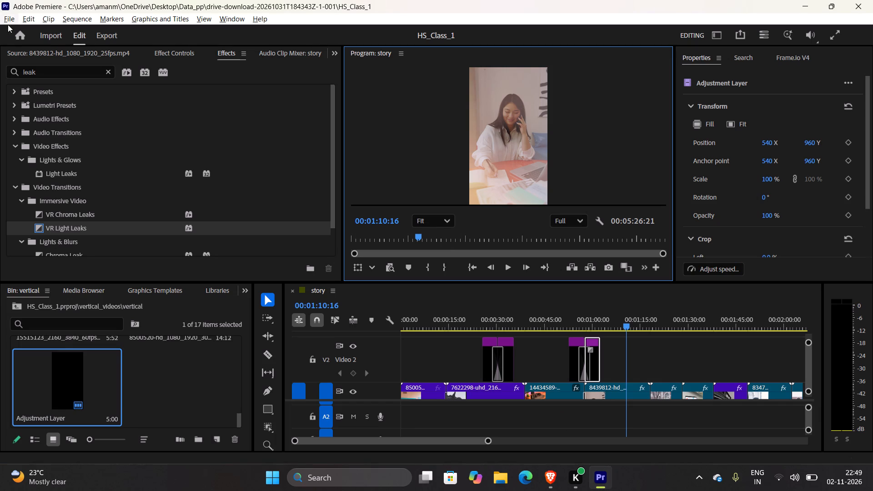
{"action": "left_click", "coordinate": [25, 20]}
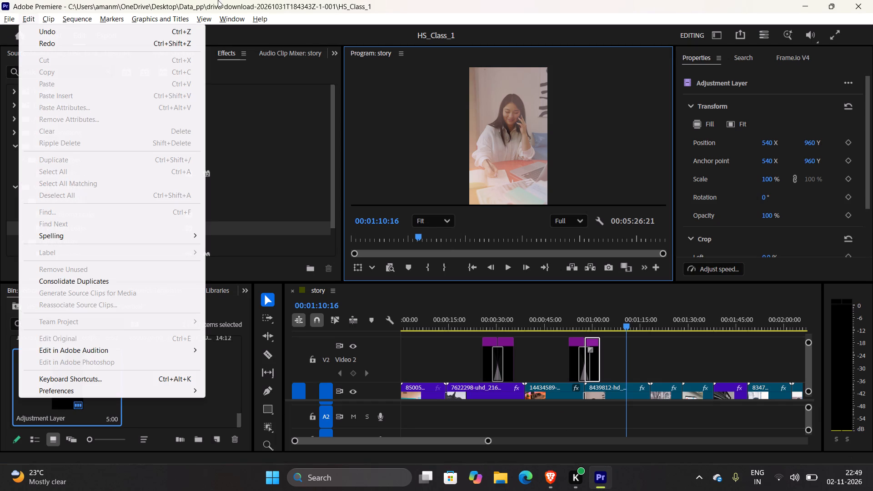
{"action": "left_click", "coordinate": [871, 0]}
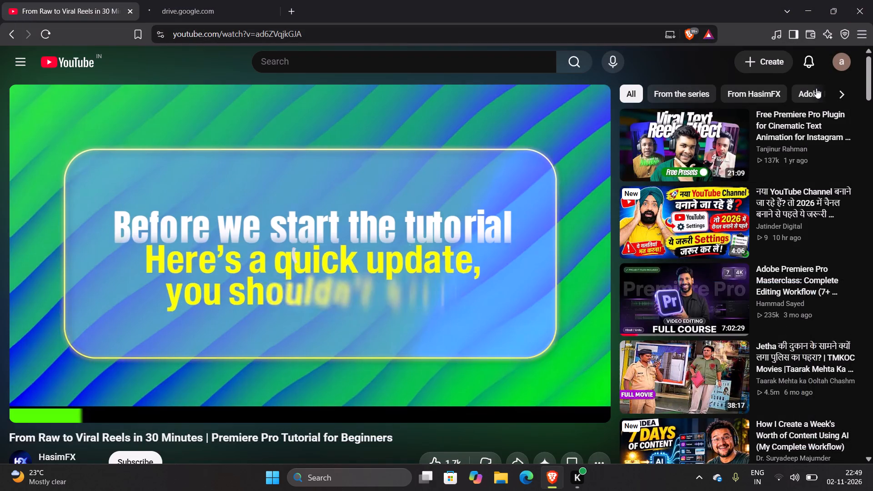
Find Adobe Premiere through the Windows search and launch it again.
{"action": "left_click", "coordinate": [371, 475]}
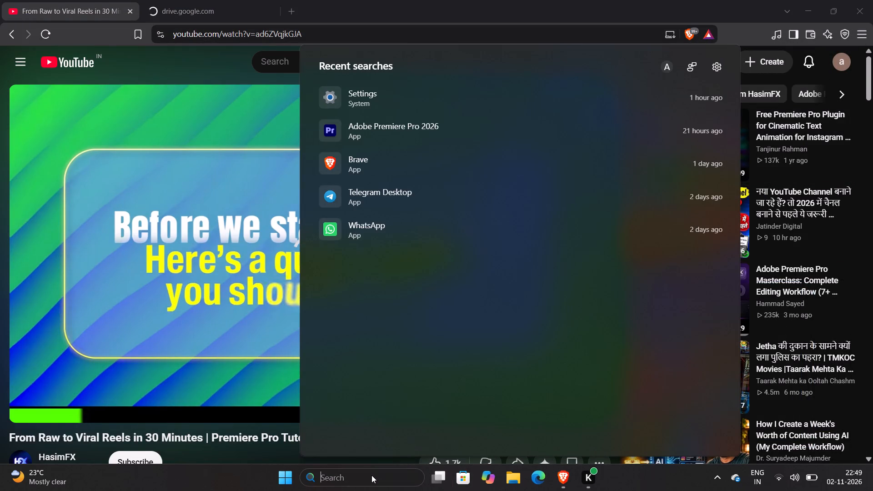
{"action": "type", "text": "re"}
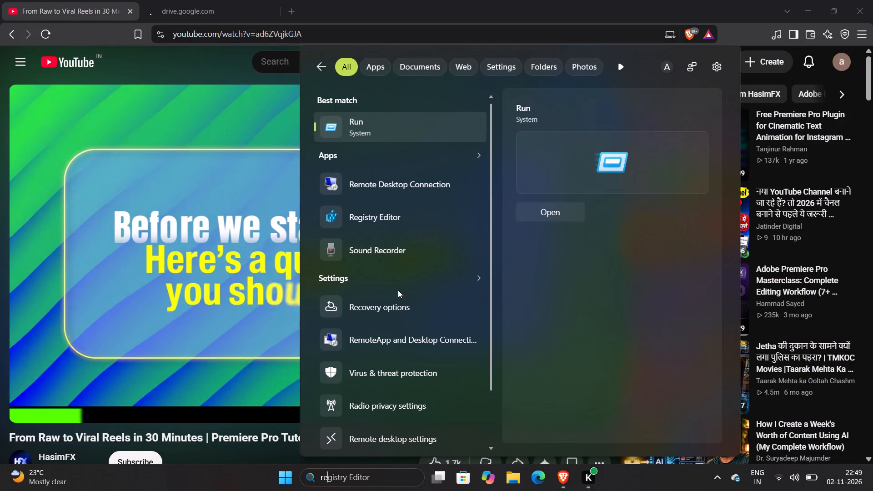
{"action": "left_click_drag", "start_coordinate": [395, 471], "coordinate": [164, 471]}
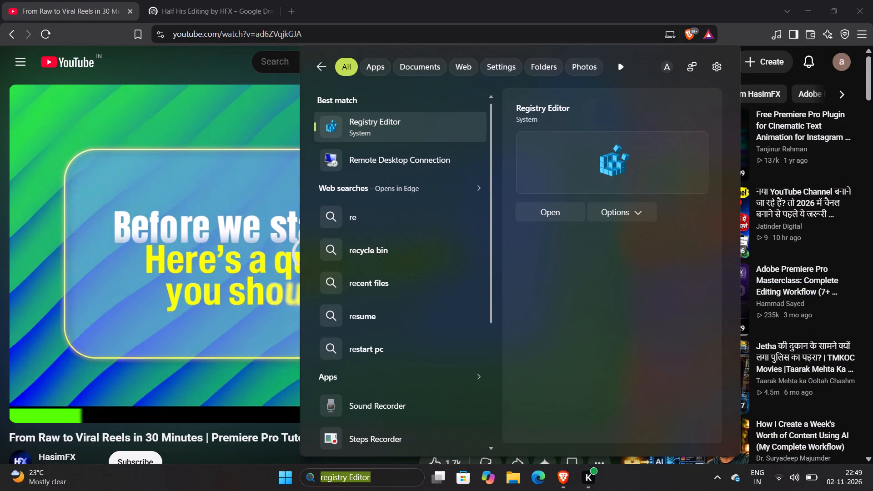
{"action": "left_click_drag", "start_coordinate": [164, 471], "coordinate": [164, 471]}
{"action": "type", "text": "pre"}
{"action": "key", "text": "Return"}
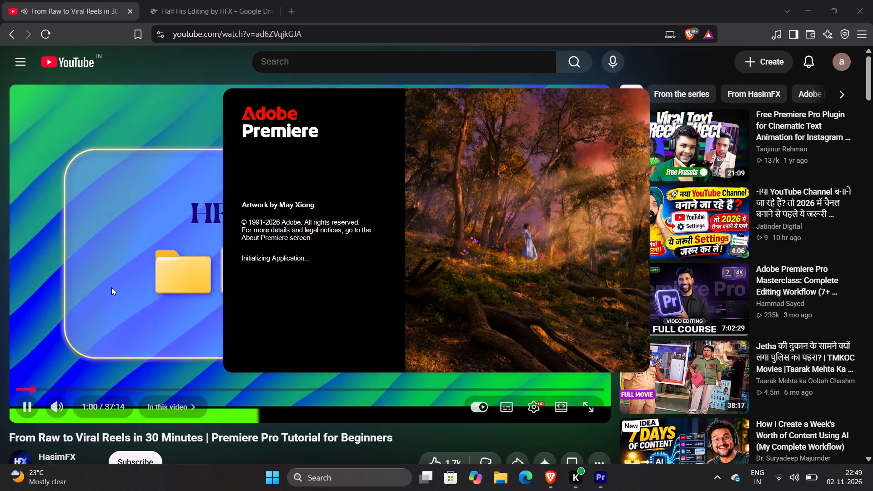
Switch back to Brave, resume watching the reel-editing tutorial and dismiss the energy saver notification.
{"action": "left_click", "coordinate": [111, 287]}
{"action": "left_click", "coordinate": [339, 271]}
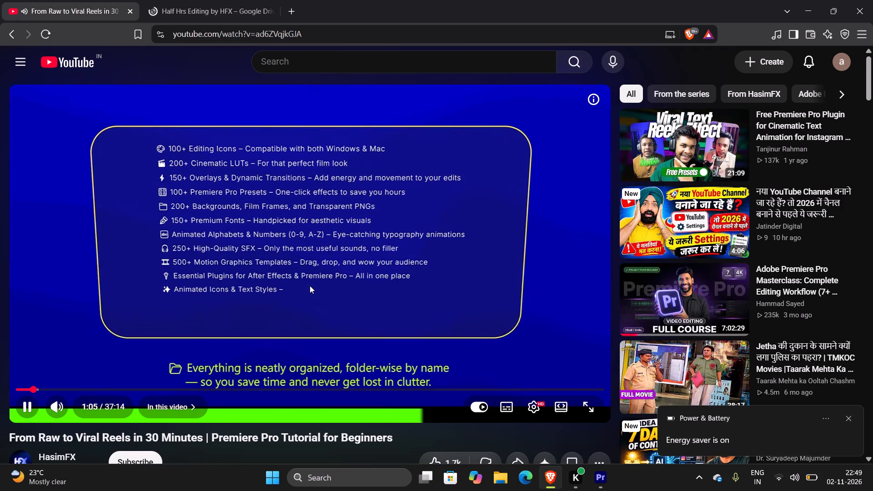
{"action": "left_click", "coordinate": [848, 416]}
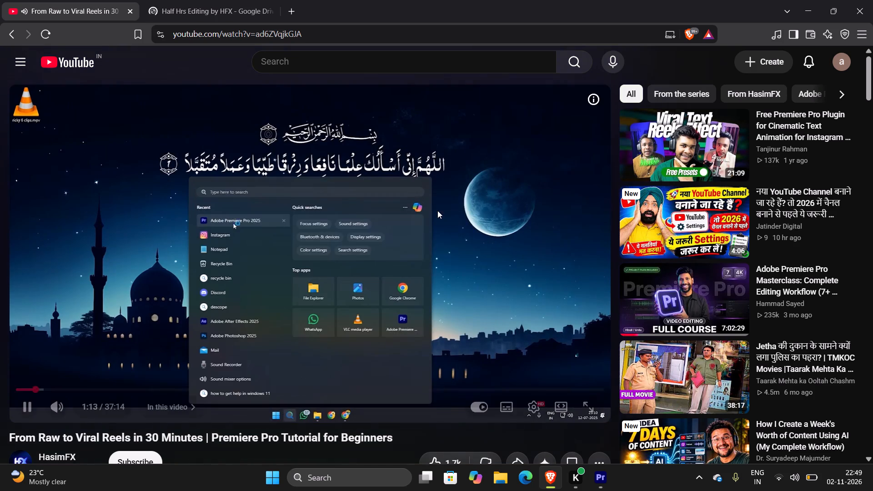
Open the shared Half Hrs Editing by HFX folder in Google Drive and look through its files and folders.
{"action": "left_click", "coordinate": [232, 0]}
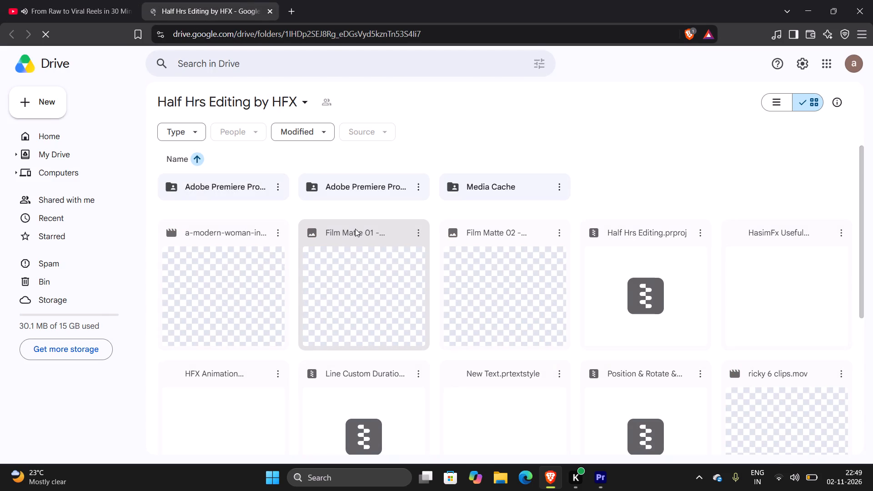
{"action": "scroll", "coordinate": [407, 296], "scroll_direction": "down", "scroll_amount": 10}
{"action": "scroll", "coordinate": [419, 317], "scroll_direction": "up", "scroll_amount": 1}
{"action": "scroll", "coordinate": [419, 317], "scroll_direction": "down", "scroll_amount": 4}
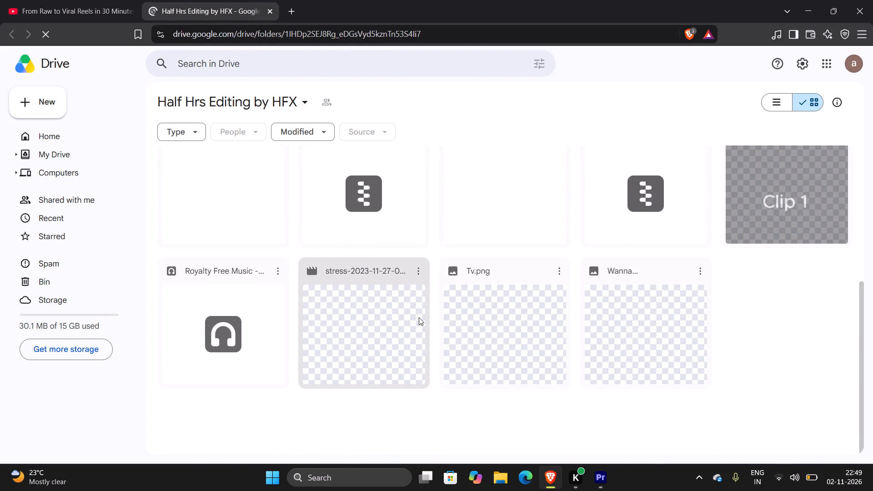
{"action": "scroll", "coordinate": [419, 317], "scroll_direction": "up", "scroll_amount": 4}
{"action": "scroll", "coordinate": [419, 317], "scroll_direction": "down", "scroll_amount": 1}
{"action": "scroll", "coordinate": [419, 317], "scroll_direction": "up", "scroll_amount": 3}
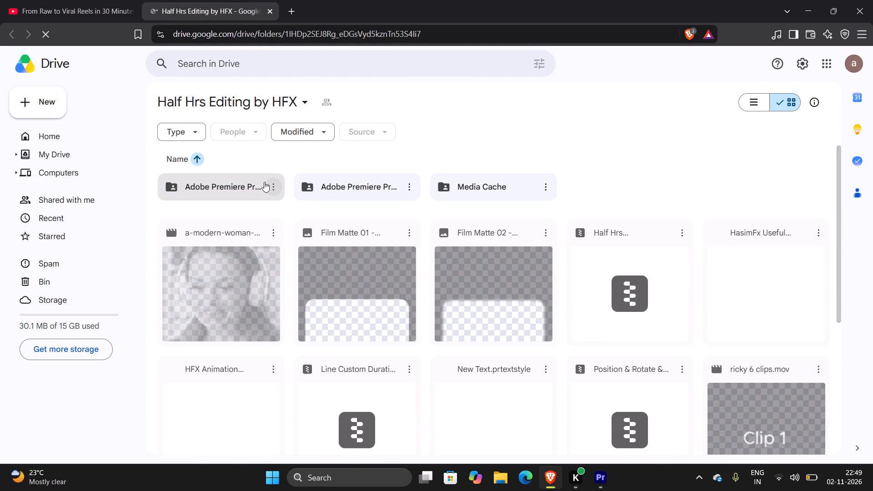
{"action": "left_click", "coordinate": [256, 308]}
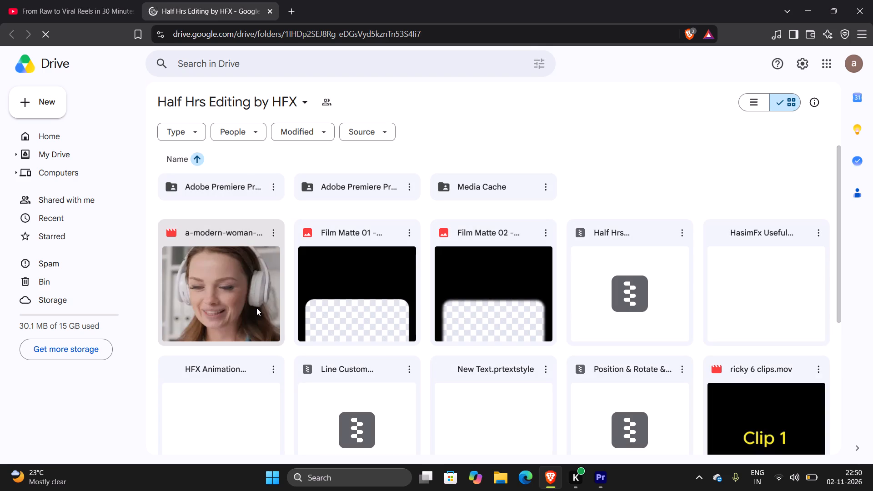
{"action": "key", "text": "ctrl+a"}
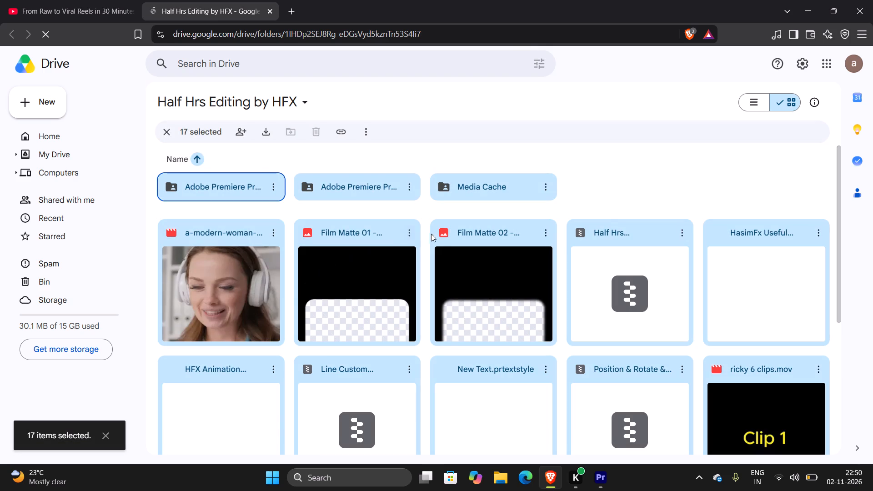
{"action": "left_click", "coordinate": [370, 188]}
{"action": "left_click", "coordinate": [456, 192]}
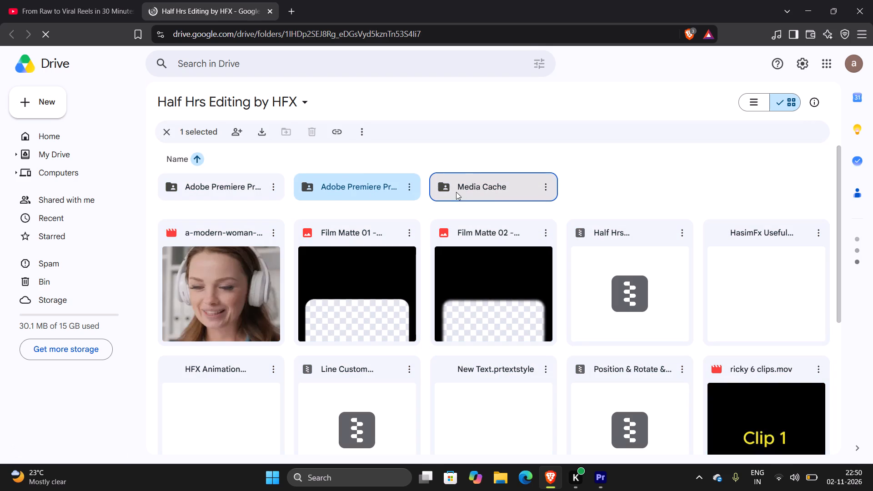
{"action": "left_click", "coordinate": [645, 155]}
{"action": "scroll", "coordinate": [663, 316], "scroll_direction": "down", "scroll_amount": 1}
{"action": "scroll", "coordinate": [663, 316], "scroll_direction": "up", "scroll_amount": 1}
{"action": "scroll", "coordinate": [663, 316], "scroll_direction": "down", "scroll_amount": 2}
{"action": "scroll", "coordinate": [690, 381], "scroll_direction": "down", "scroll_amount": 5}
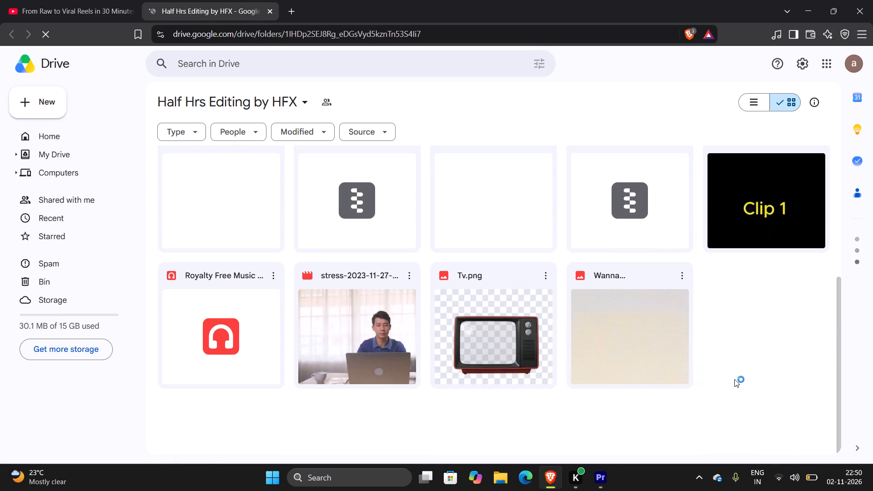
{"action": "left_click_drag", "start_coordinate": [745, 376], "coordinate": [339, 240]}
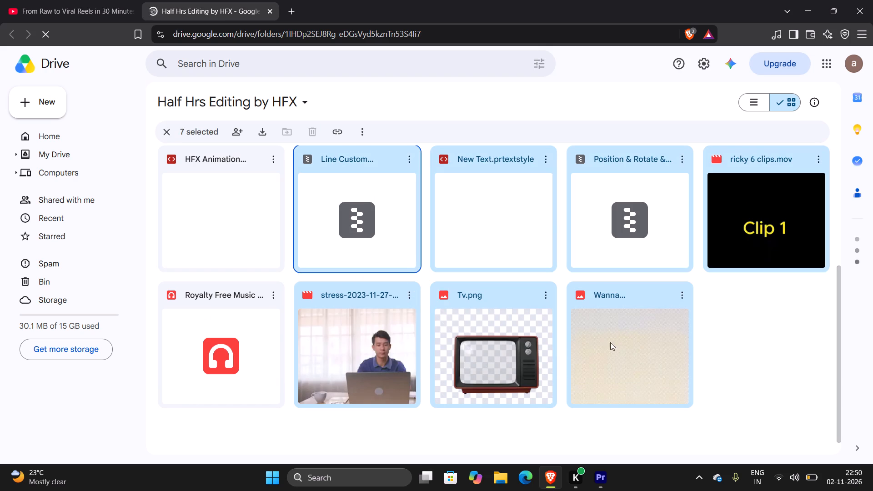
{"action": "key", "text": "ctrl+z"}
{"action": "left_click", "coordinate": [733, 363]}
Download all files in the Half Hrs Editing by HFX folder, leaving out both Adobe Premiere Pro folders and Media Cache.
{"action": "scroll", "coordinate": [710, 395], "scroll_direction": "up", "scroll_amount": 5}
{"action": "scroll", "coordinate": [710, 395], "scroll_direction": "down", "scroll_amount": 1}
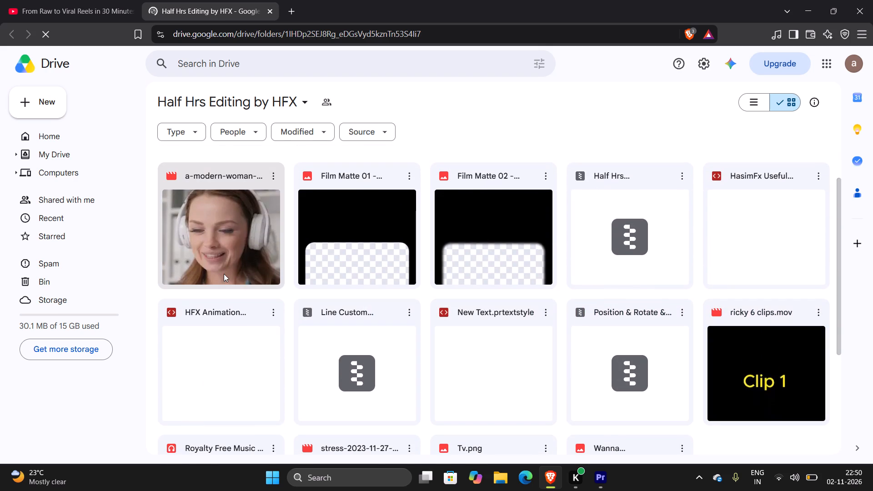
{"action": "key", "text": "ctrl+a"}
{"action": "scroll", "coordinate": [317, 274], "scroll_direction": "up", "scroll_amount": 1}
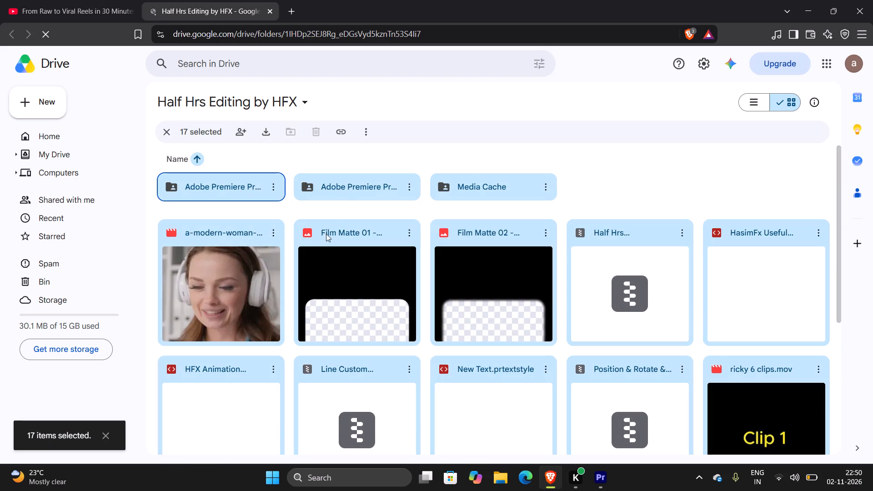
{"action": "left_click", "coordinate": [344, 188], "text": "ctrl"}
{"action": "left_click", "coordinate": [493, 197], "text": "ctrl"}
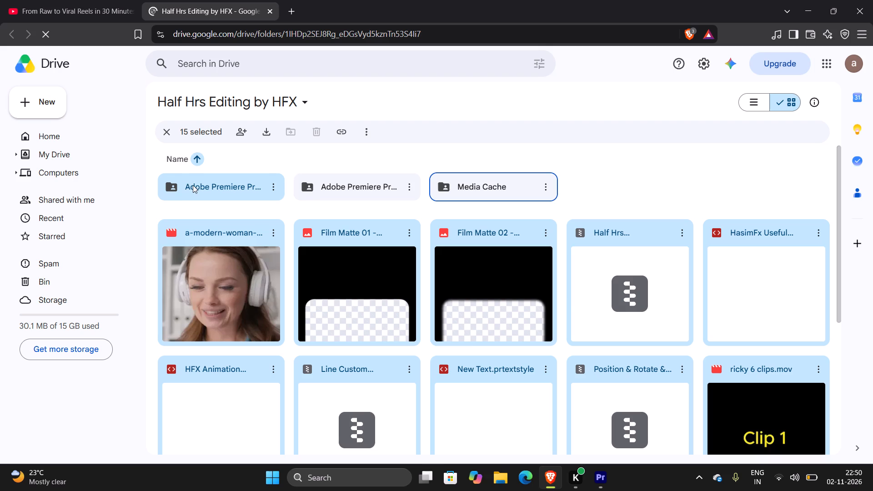
{"action": "left_click", "coordinate": [195, 185], "text": "ctrl"}
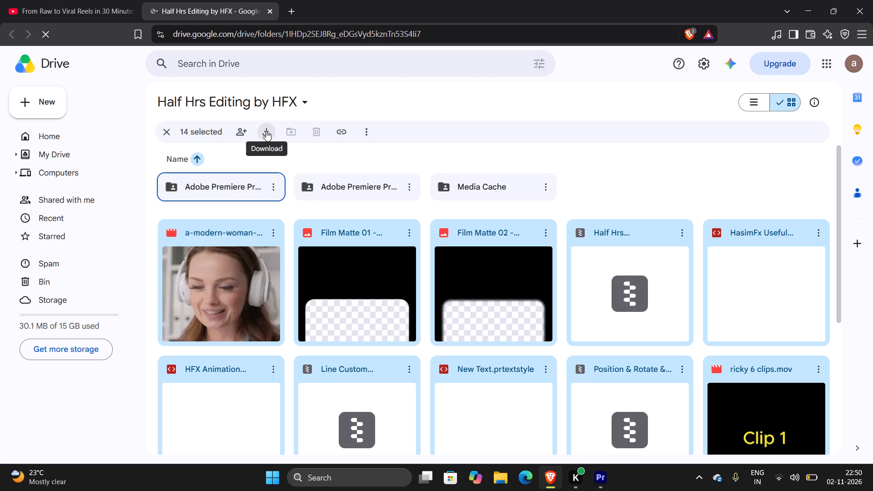
{"action": "left_click", "coordinate": [266, 131]}
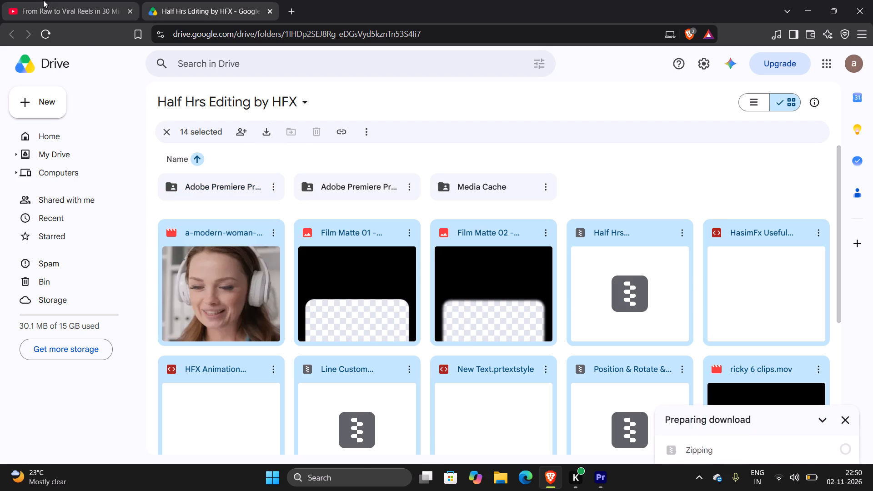
Check the tutorial page, switch to Premiere and create a new project named Reel-1(practice).
{"action": "left_click", "coordinate": [43, 0]}
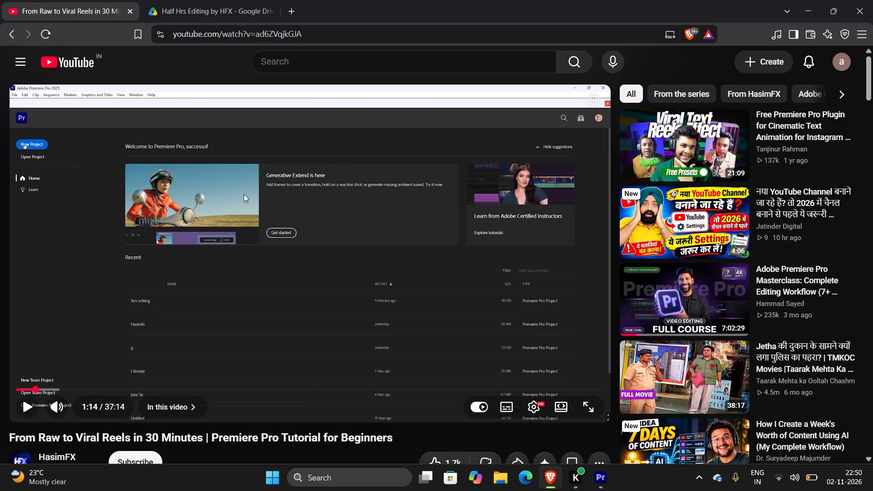
{"action": "left_click", "coordinate": [605, 482]}
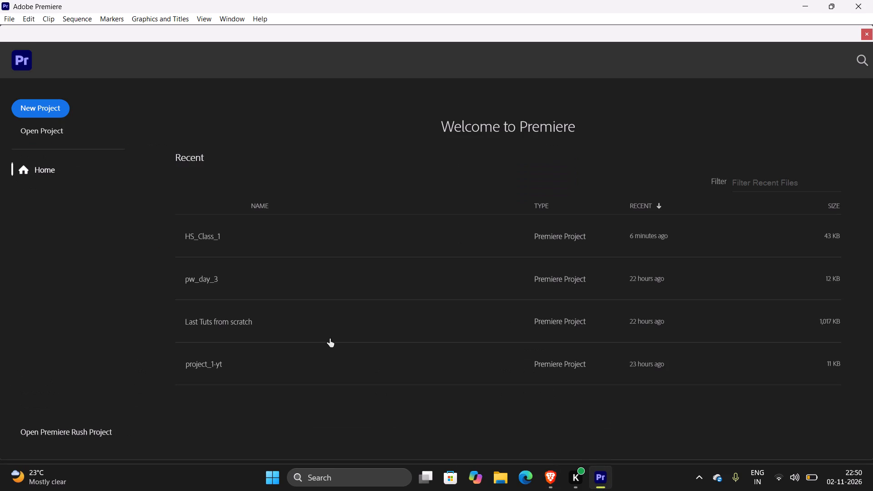
{"action": "left_click", "coordinate": [44, 109]}
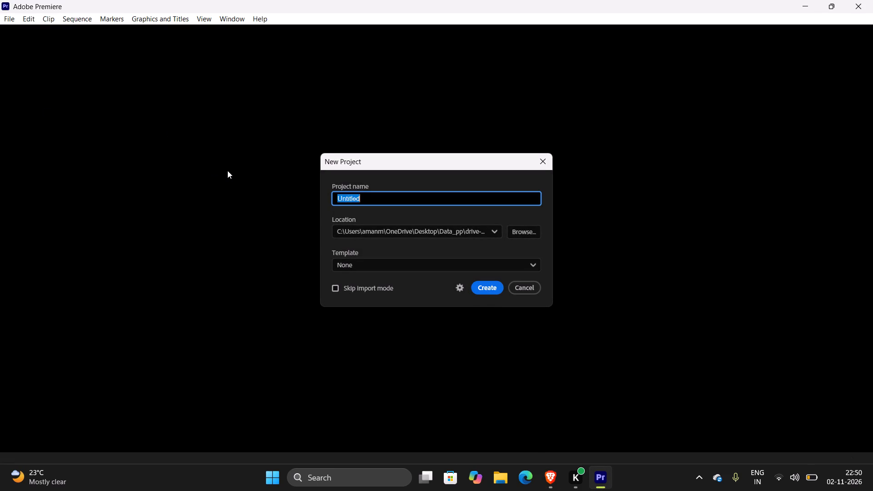
{"action": "type", "text": "Ree"}
{"action": "key", "text": "l"}
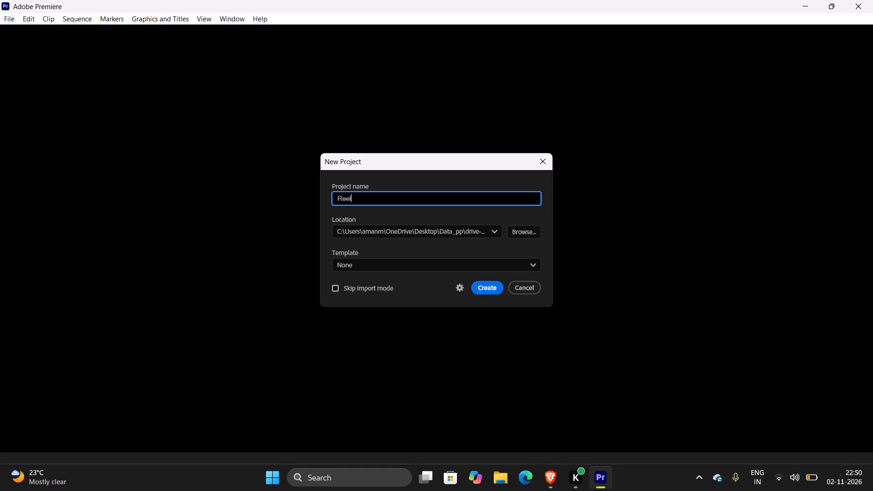
{"action": "key", "text": "shift+underscore"}
{"action": "key", "text": "BackSpace"}
{"action": "key", "text": "minus"}
{"action": "key", "text": "1"}
{"action": "type", "text": "()"}
{"action": "key", "text": "Left"}
{"action": "type", "text": "practice"}
{"action": "key", "text": "Return"}
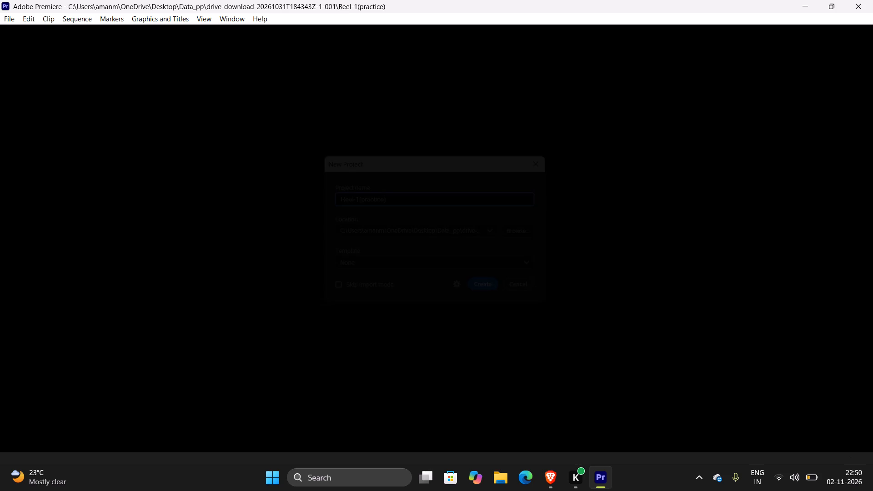
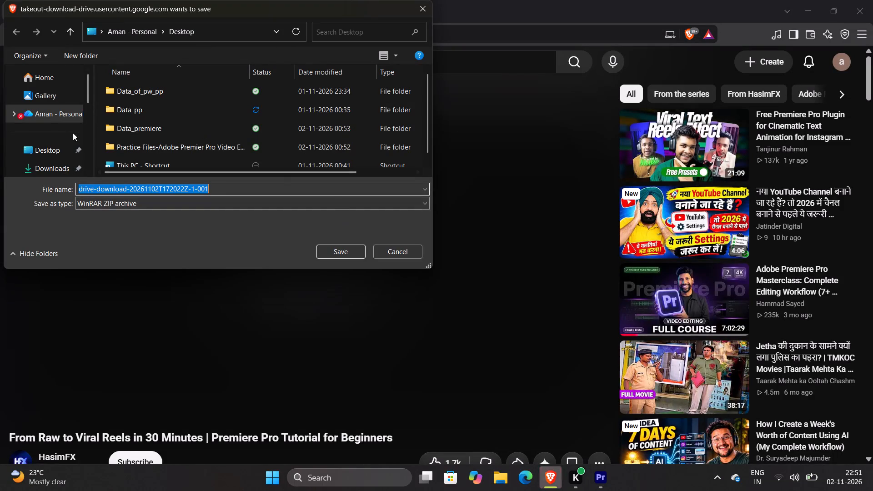
Save the Drive download to the Desktop as a ZIP archive named practice_Reel(02-11-2026).
{"action": "left_click", "coordinate": [69, 151]}
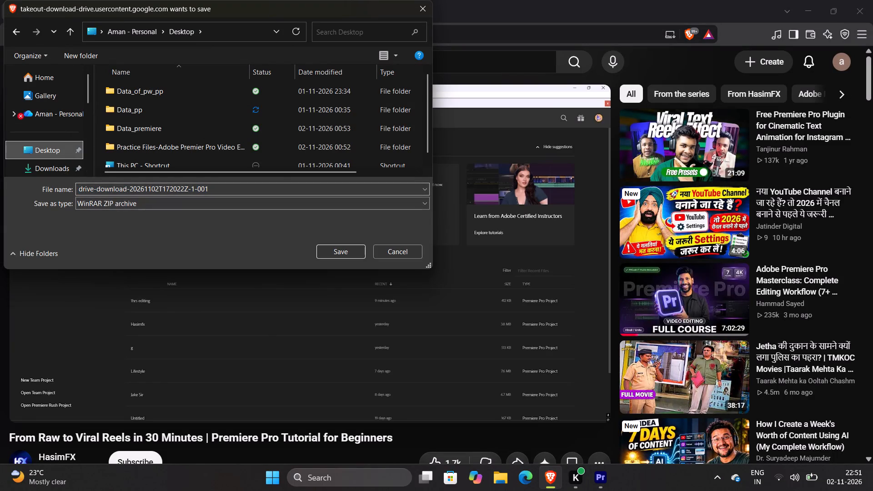
{"action": "left_click_drag", "start_coordinate": [231, 192], "coordinate": [80, 182]}
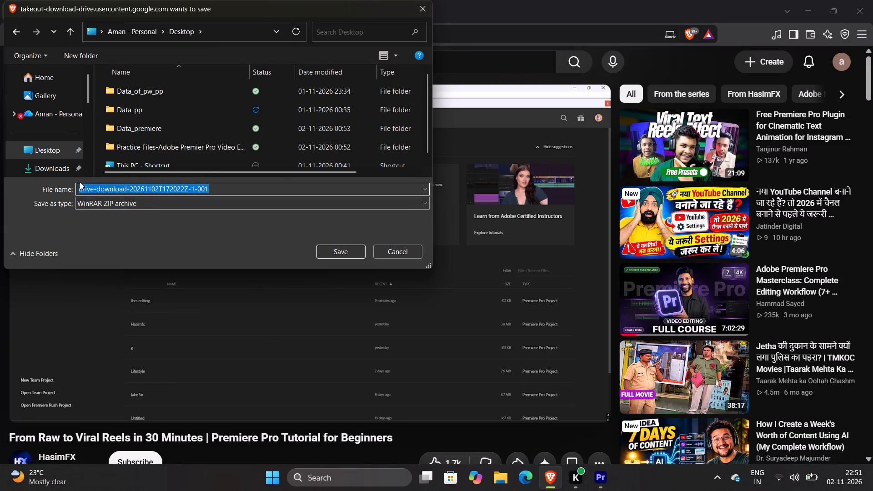
{"action": "type", "text": "pree"}
{"action": "key", "text": "BackSpace"}
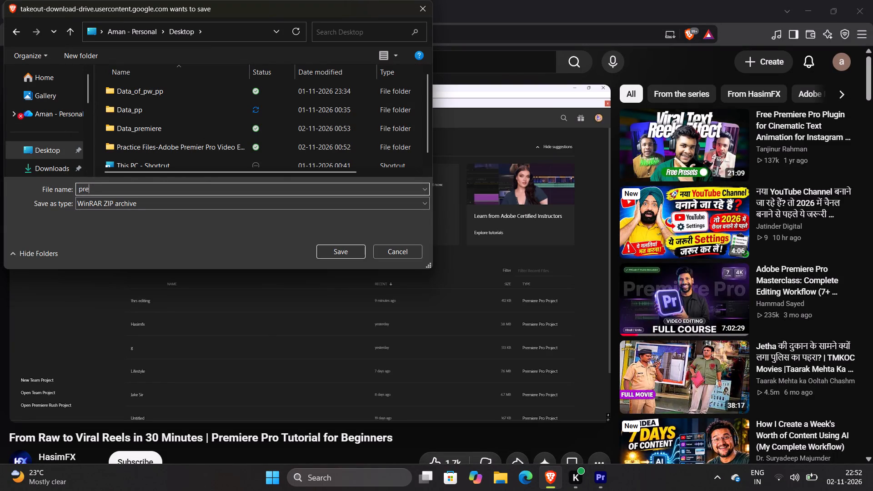
{"action": "key", "text": "BackSpace"}
{"action": "key", "text": "a"}
{"action": "type", "text": "ctice"}
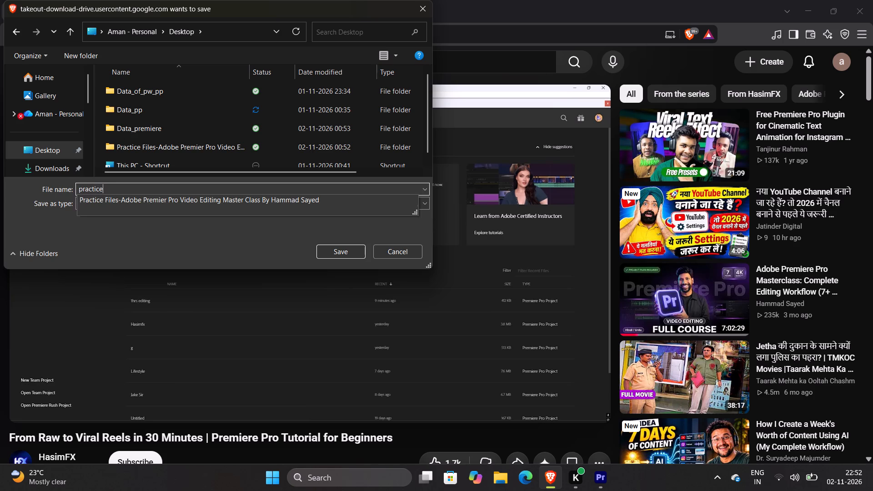
{"action": "key", "text": "shift+underscore"}
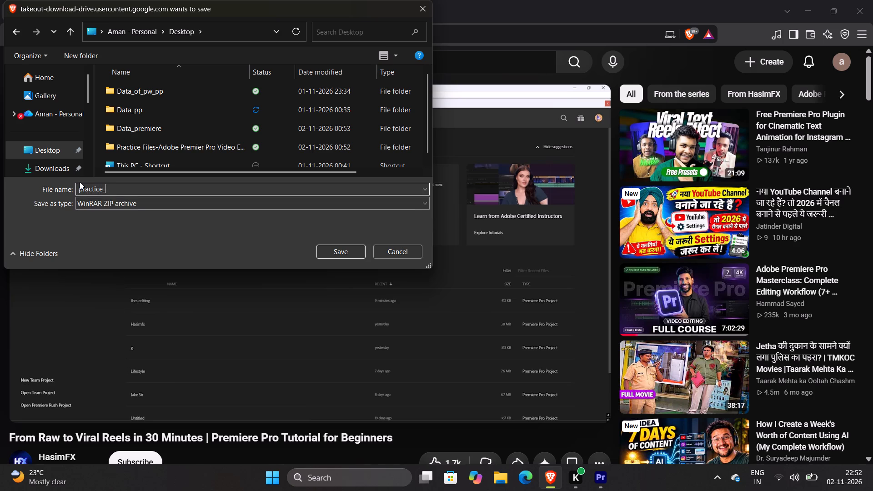
{"action": "type", "text": "Ree"}
{"action": "key", "text": "l"}
{"action": "key", "text": "shift+parenleft"}
{"action": "type", "text": "Date"}
{"action": "key", "text": "BackSpace"}
{"action": "key", "text": "BackSpace"}
{"action": "key", "text": "BackSpace"}
{"action": "key", "text": "BackSpace"}
{"action": "type", "text": "02-11-"}
{"action": "type", "text": "2026"}
{"action": "type", "text": ")_"}
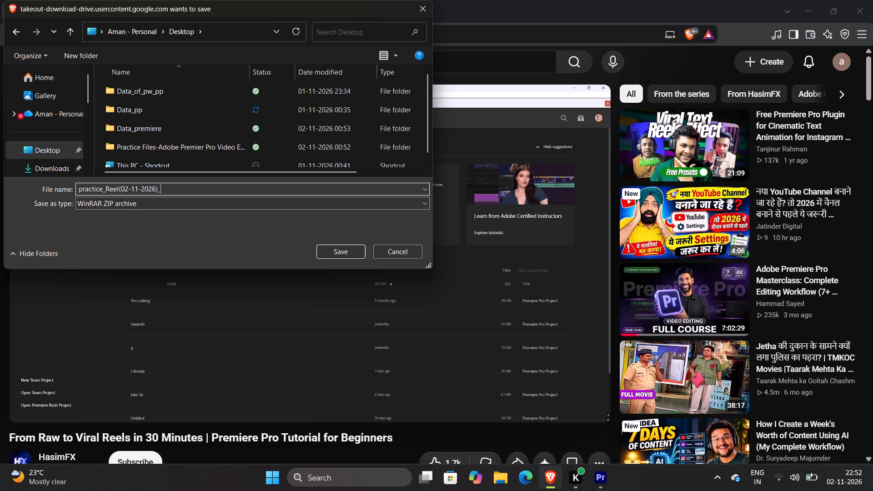
{"action": "key", "text": "BackSpace"}
{"action": "key", "text": "Return"}
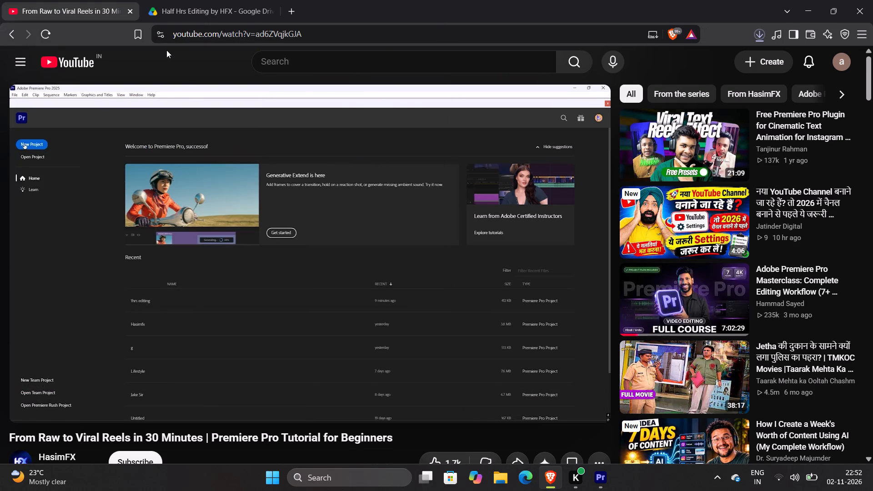
Return to the Half Hrs Editing by HFX folder and check the archive's download progress in the full download history.
{"action": "left_click", "coordinate": [245, 0]}
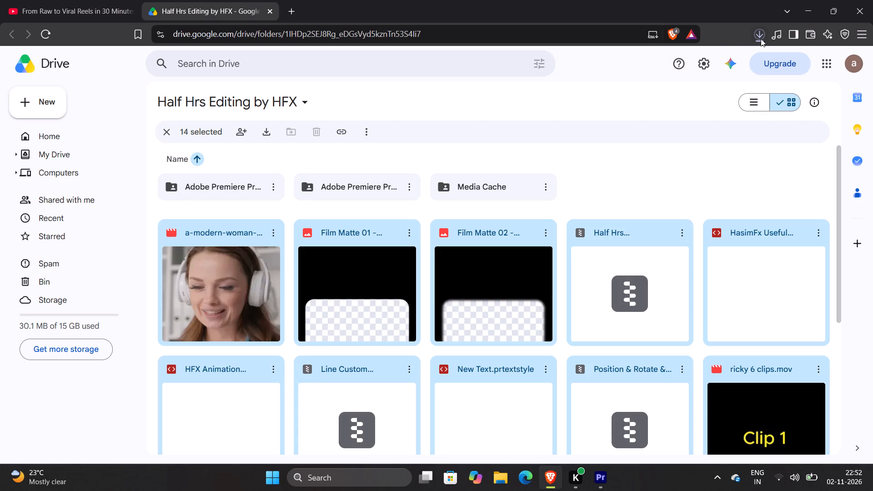
{"action": "left_click", "coordinate": [761, 39]}
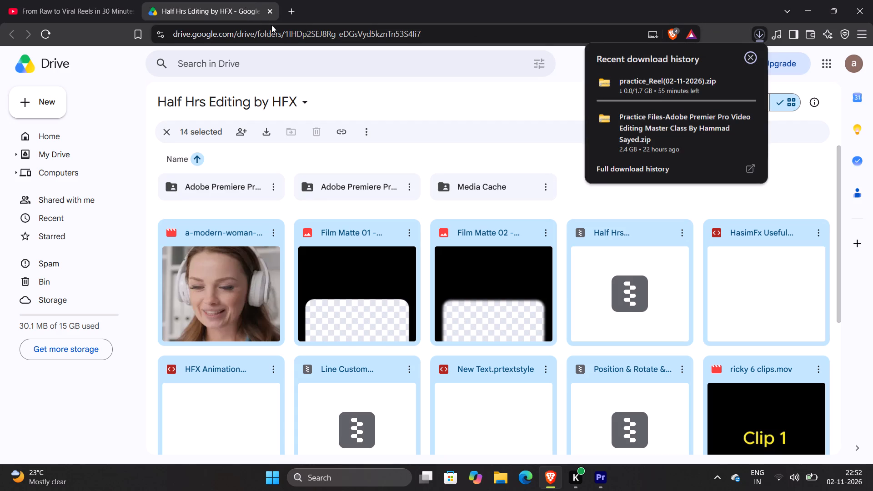
{"action": "key", "text": "ctrl+j"}
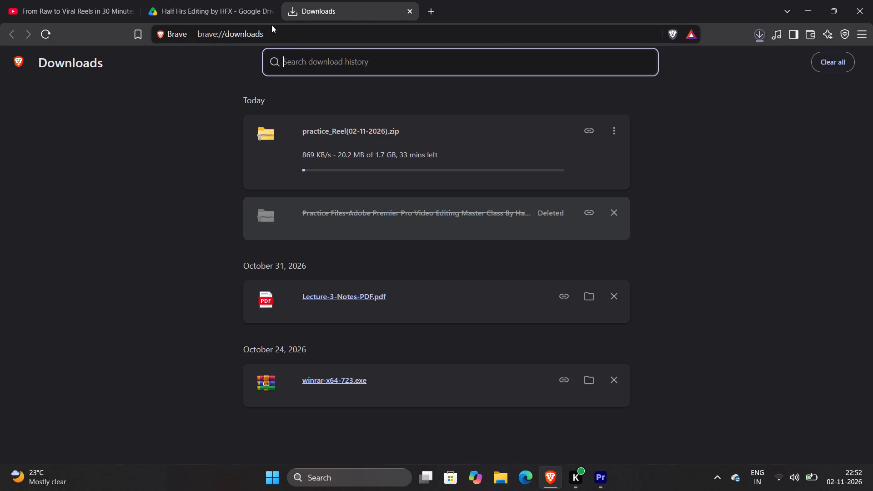
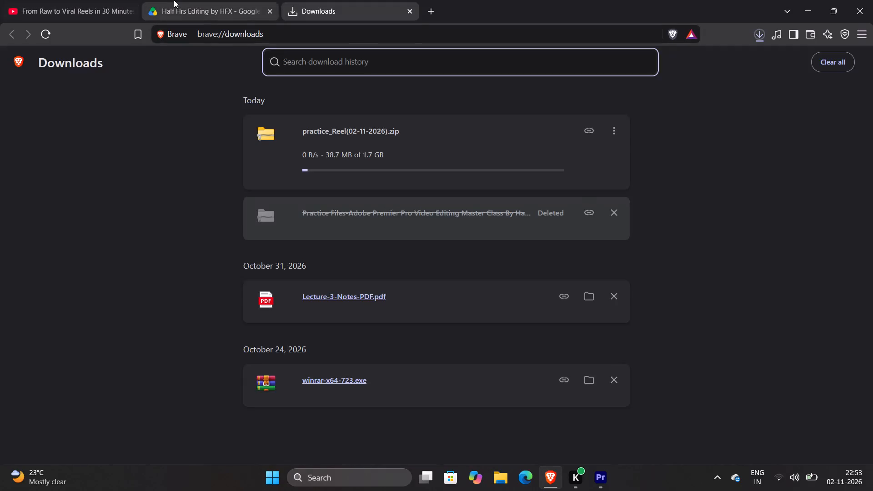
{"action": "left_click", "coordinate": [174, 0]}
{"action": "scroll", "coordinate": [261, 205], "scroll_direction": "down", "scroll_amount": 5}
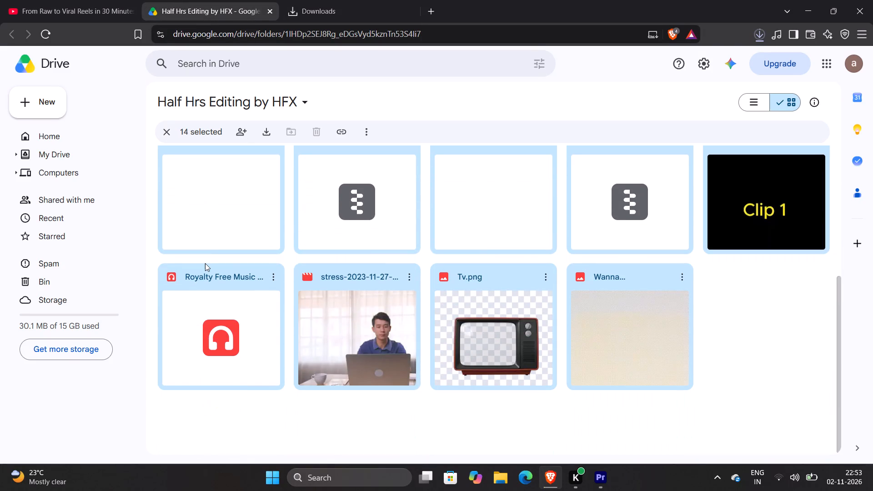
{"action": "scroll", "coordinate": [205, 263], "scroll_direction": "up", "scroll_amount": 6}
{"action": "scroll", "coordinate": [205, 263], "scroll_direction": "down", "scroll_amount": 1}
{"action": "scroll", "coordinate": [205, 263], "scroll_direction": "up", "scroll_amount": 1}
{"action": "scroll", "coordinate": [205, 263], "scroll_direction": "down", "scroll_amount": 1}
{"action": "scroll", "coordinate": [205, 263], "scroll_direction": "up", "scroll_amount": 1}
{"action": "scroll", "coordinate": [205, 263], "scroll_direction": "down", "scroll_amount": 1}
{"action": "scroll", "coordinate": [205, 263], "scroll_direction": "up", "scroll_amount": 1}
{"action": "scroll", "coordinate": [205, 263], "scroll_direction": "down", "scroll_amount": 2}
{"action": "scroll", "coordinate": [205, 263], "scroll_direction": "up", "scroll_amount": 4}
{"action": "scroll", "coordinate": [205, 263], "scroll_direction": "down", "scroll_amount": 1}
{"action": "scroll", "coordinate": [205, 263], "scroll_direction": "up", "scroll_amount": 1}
Pause the practice_Reel(02-11-2026).zip download in the download history and try to resume it.
{"action": "left_click", "coordinate": [337, 0]}
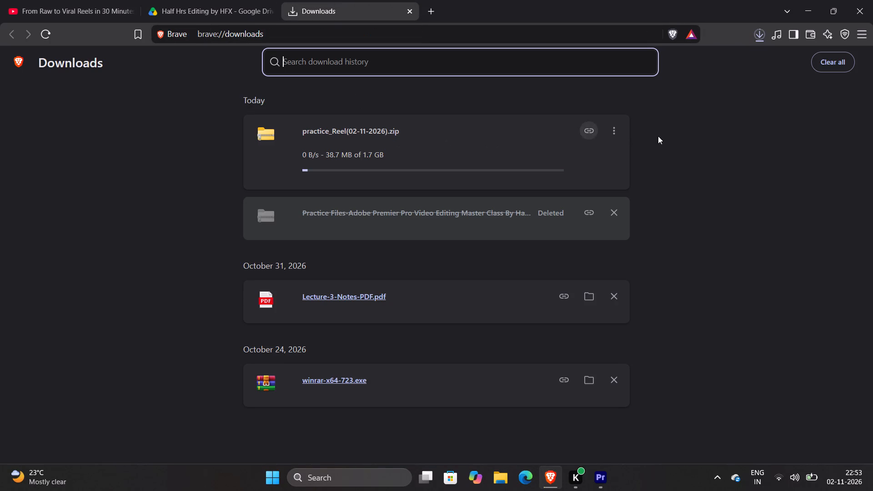
{"action": "left_click", "coordinate": [615, 130]}
{"action": "left_click", "coordinate": [596, 137]}
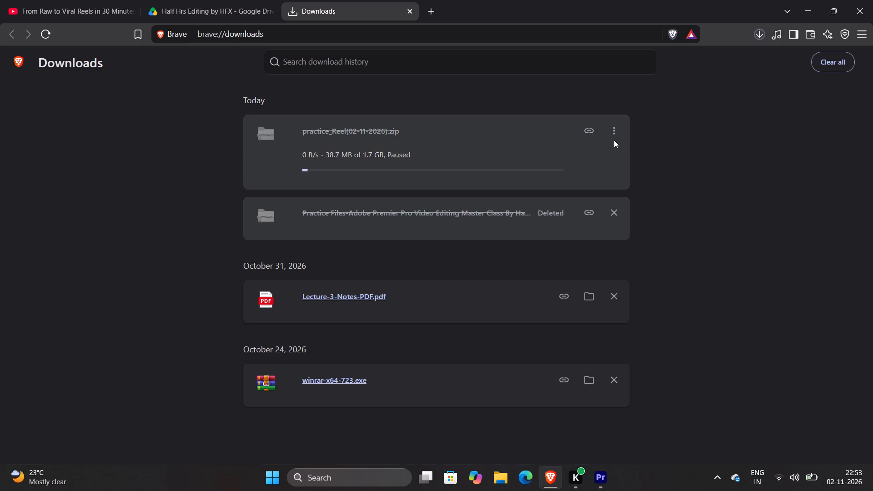
{"action": "left_click", "coordinate": [619, 136]}
{"action": "left_click", "coordinate": [612, 145]}
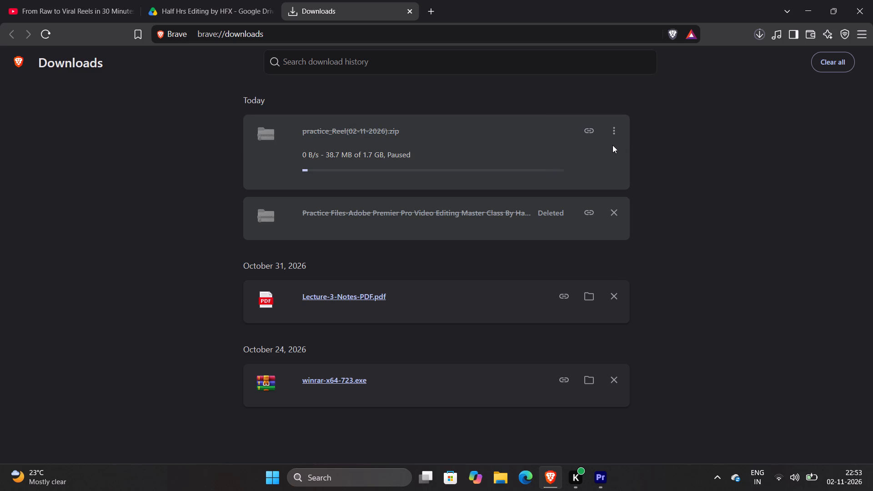